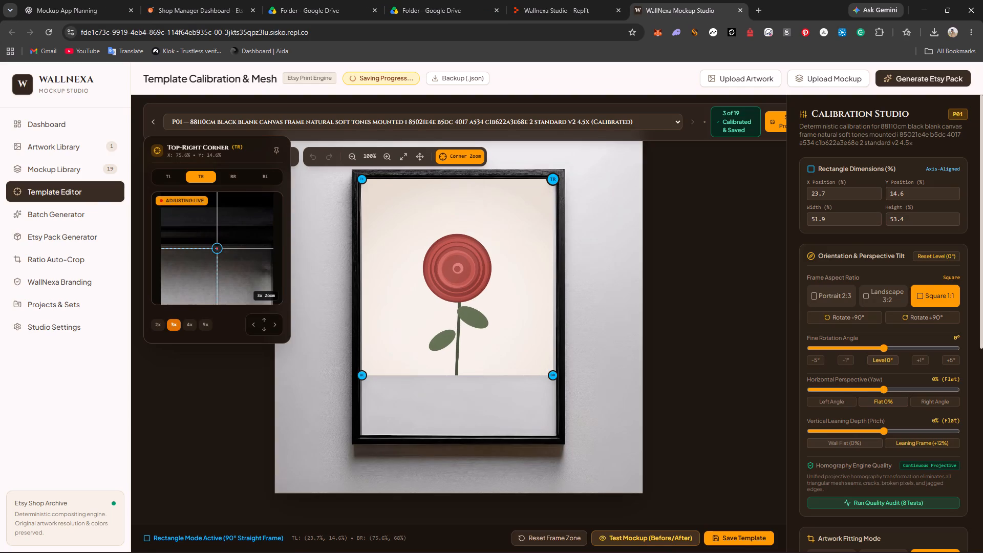
drag(554, 177, 555, 177)
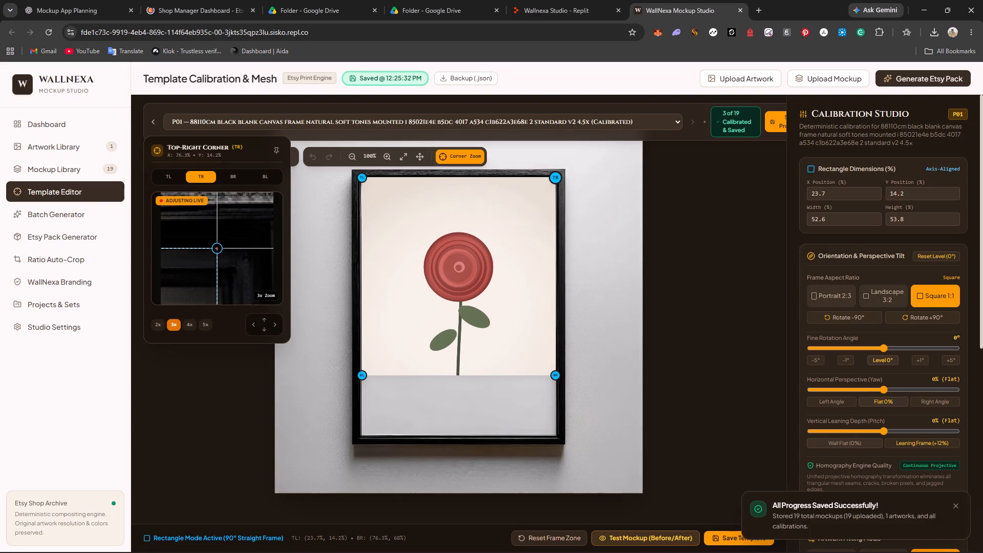
drag(555, 177, 555, 178)
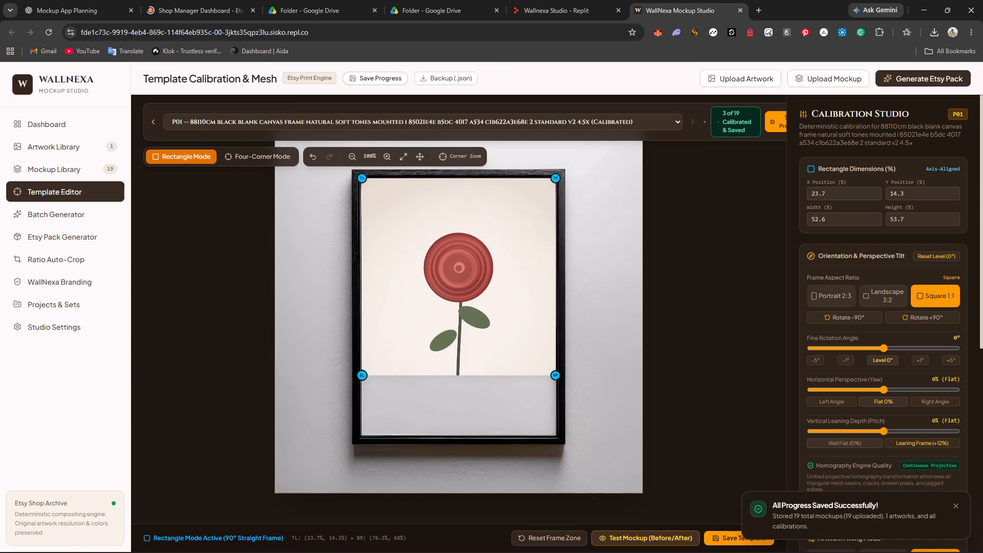
drag(362, 376, 361, 425)
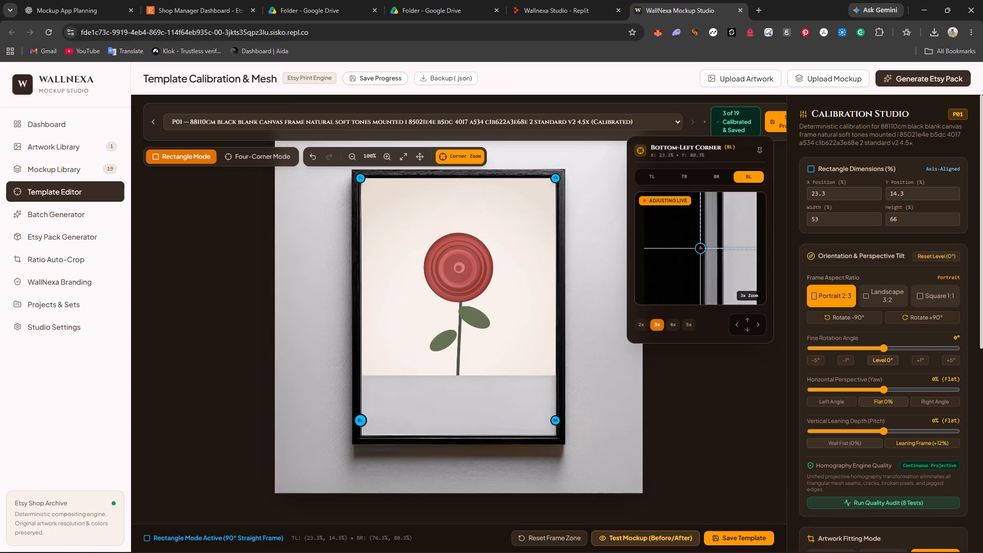
drag(361, 425, 362, 436)
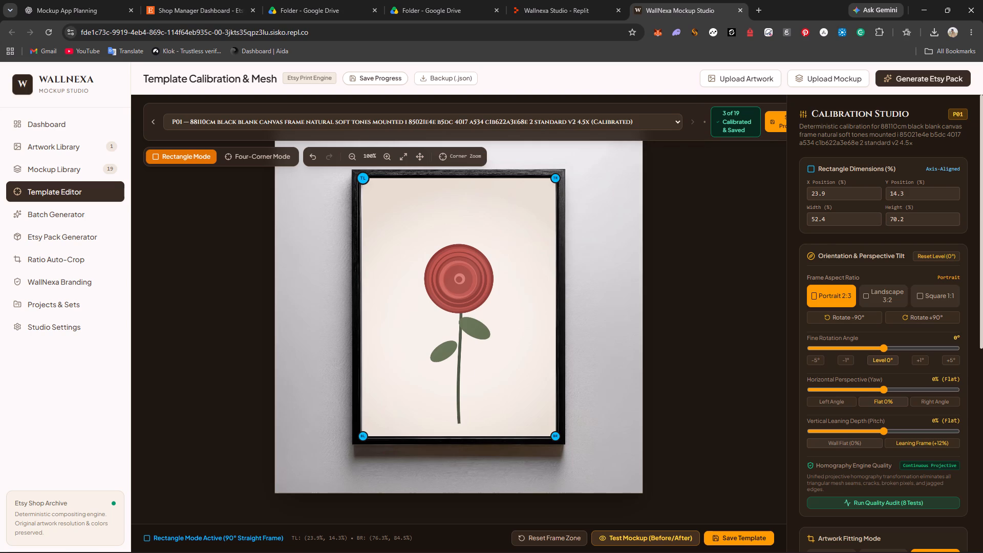
click(364, 179)
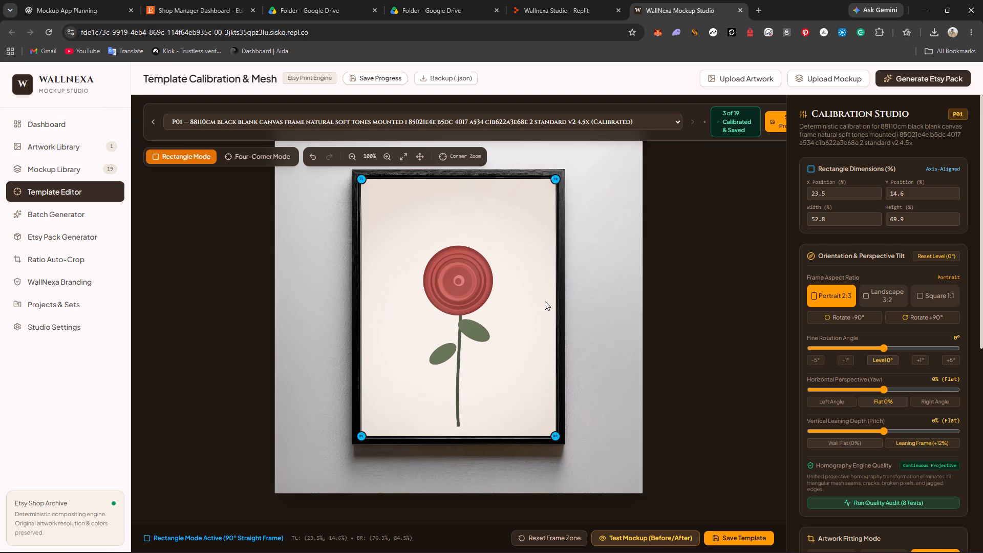
click(360, 439)
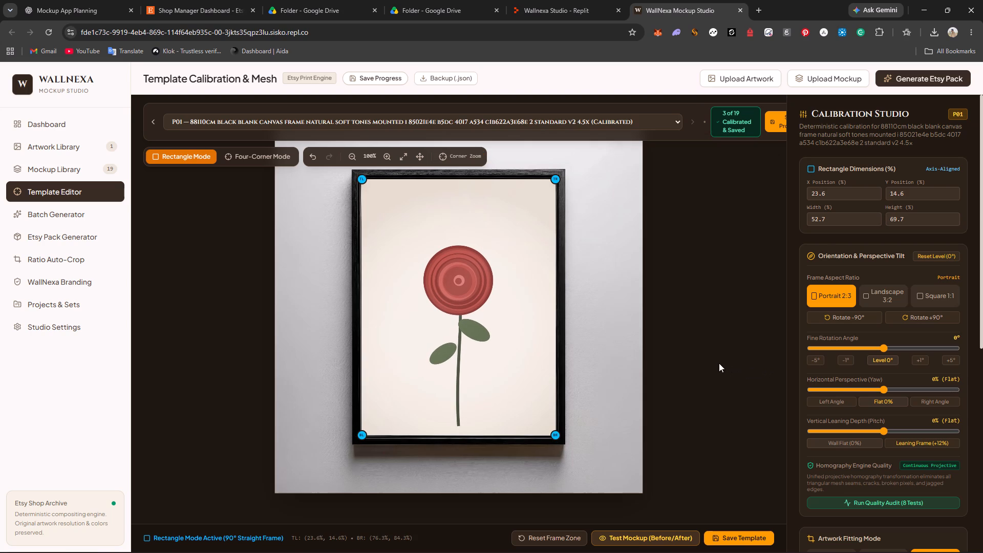
click(734, 535)
Set the contact shadow's opacity to 100% and its soft blur radius to 40px, and save the template.
scroll(782, 423, down, 4)
scroll(893, 482, down, 6)
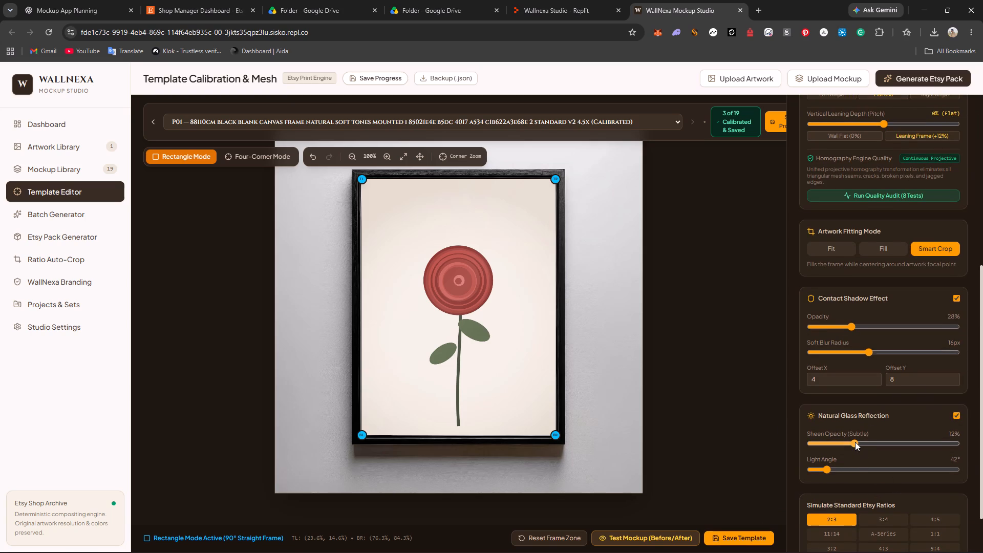
drag(852, 325, 966, 336)
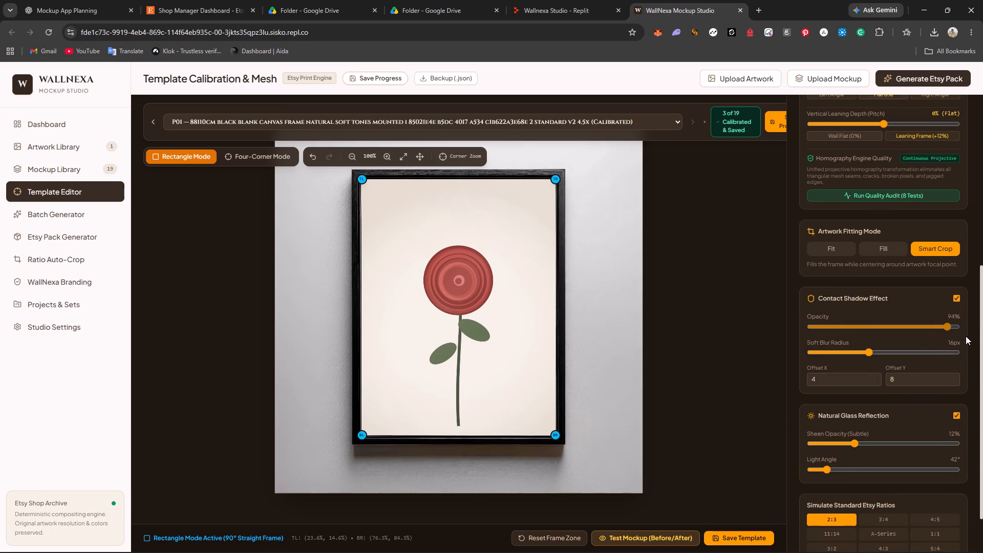
drag(966, 336, 972, 336)
drag(867, 351, 978, 361)
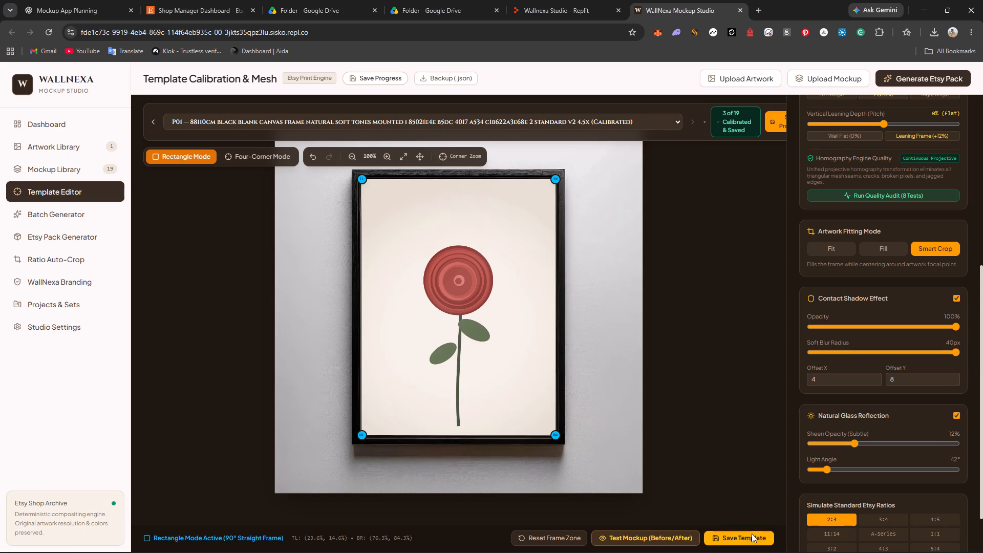
click(751, 536)
Import the artwork Gemini_Generated_Image_83vle083vle083vl from New folder (2) on New Volume (E:) into the Artwork Library.
click(40, 145)
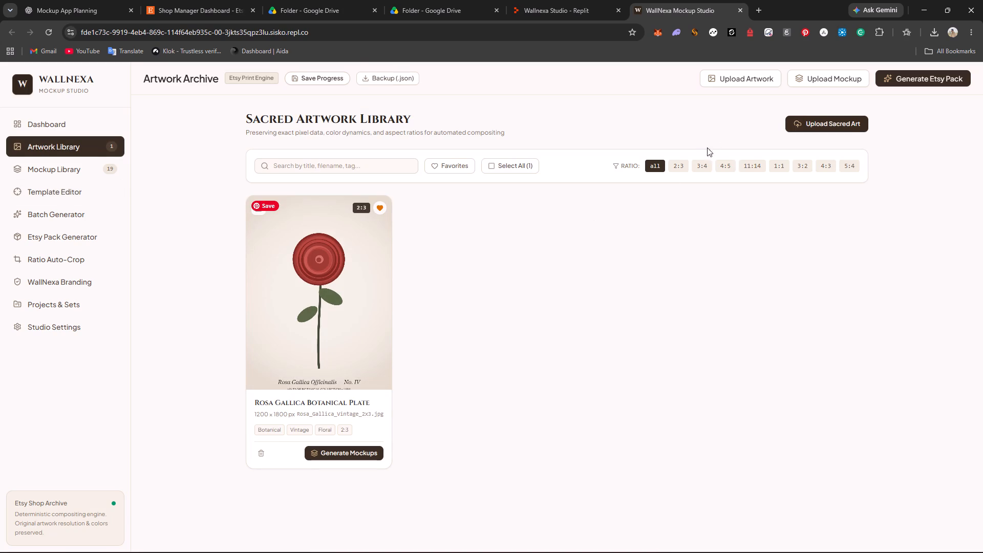
click(846, 125)
click(497, 305)
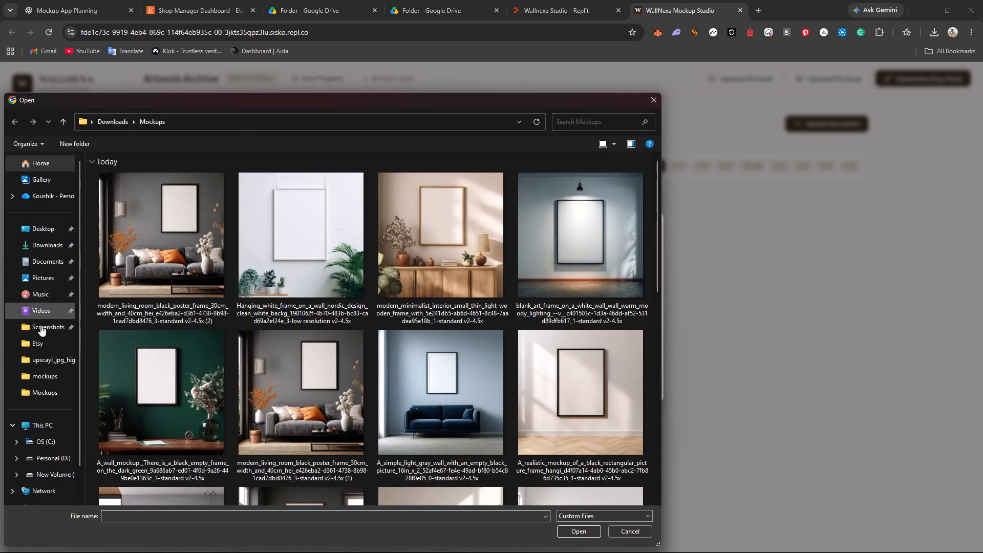
scroll(40, 329, down, 2)
click(49, 420)
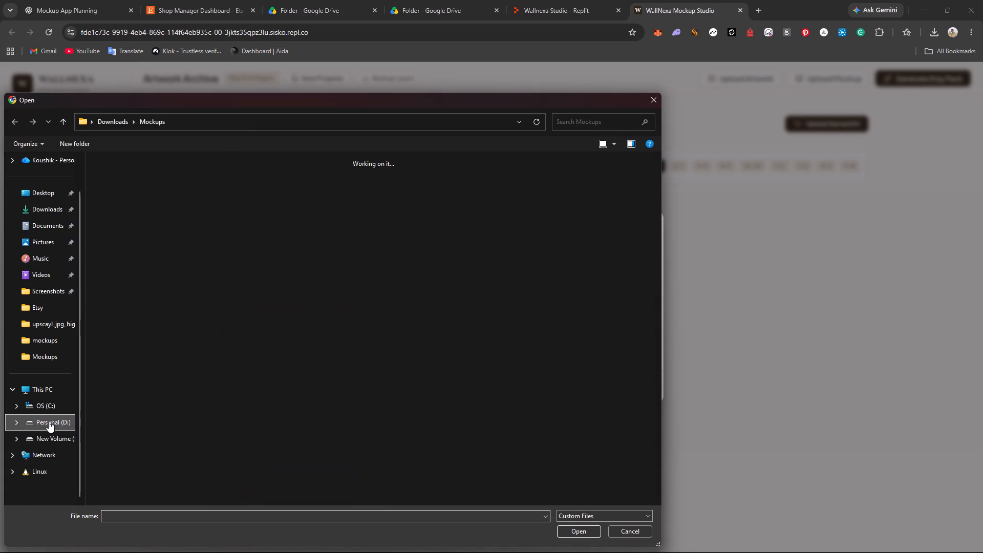
click(47, 435)
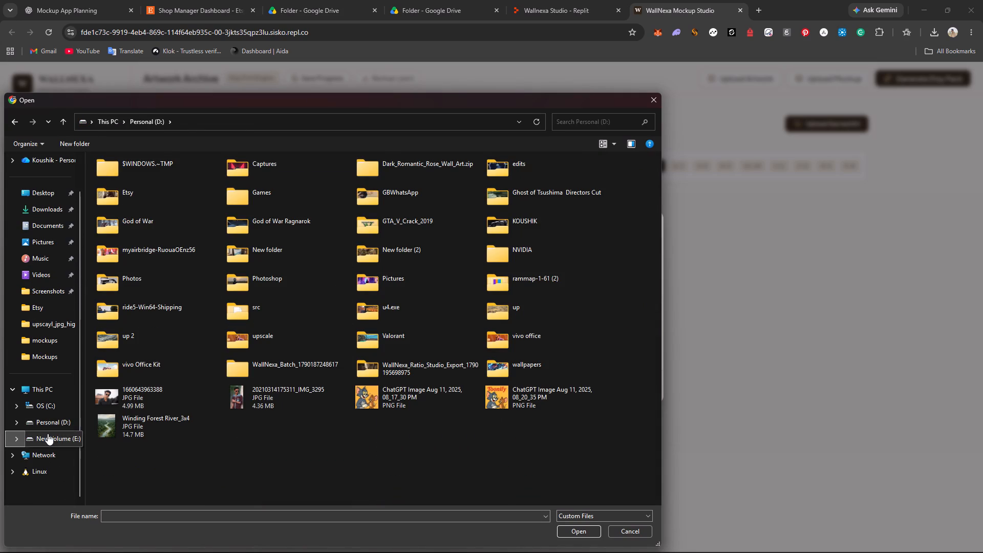
double_click(334, 183)
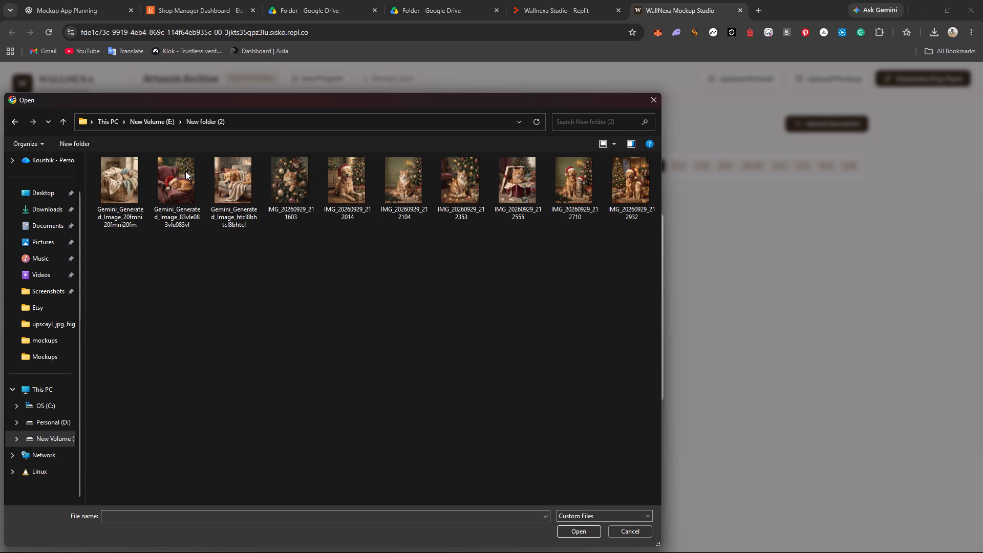
click(185, 171)
click(578, 533)
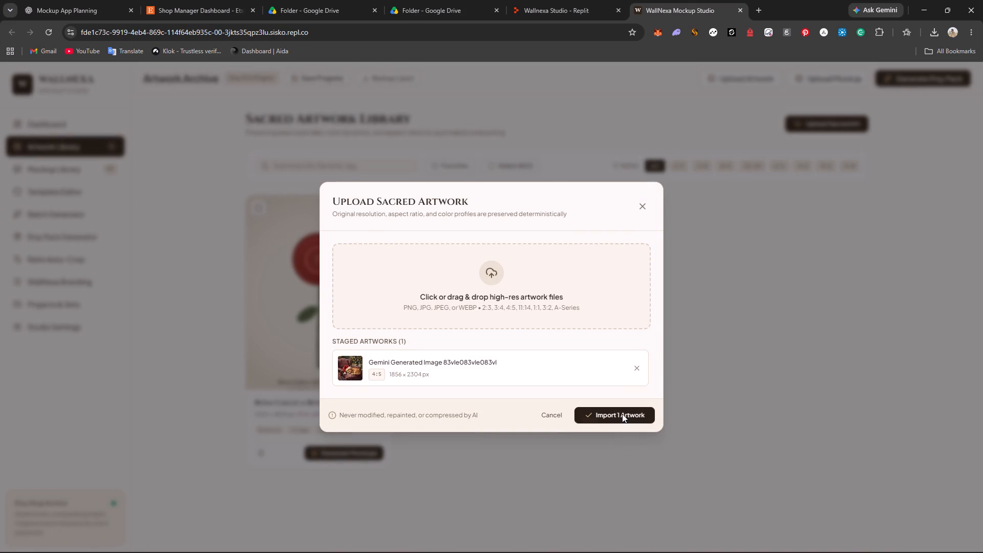
click(622, 414)
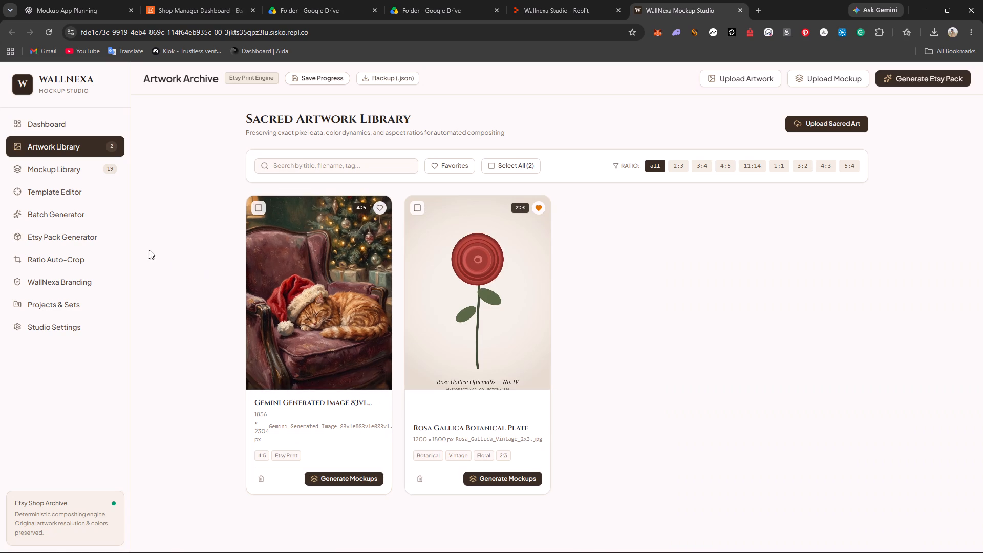
In the Template Editor, set P01's natural glass reflection to 0% sheen opacity and 0° light angle.
click(68, 190)
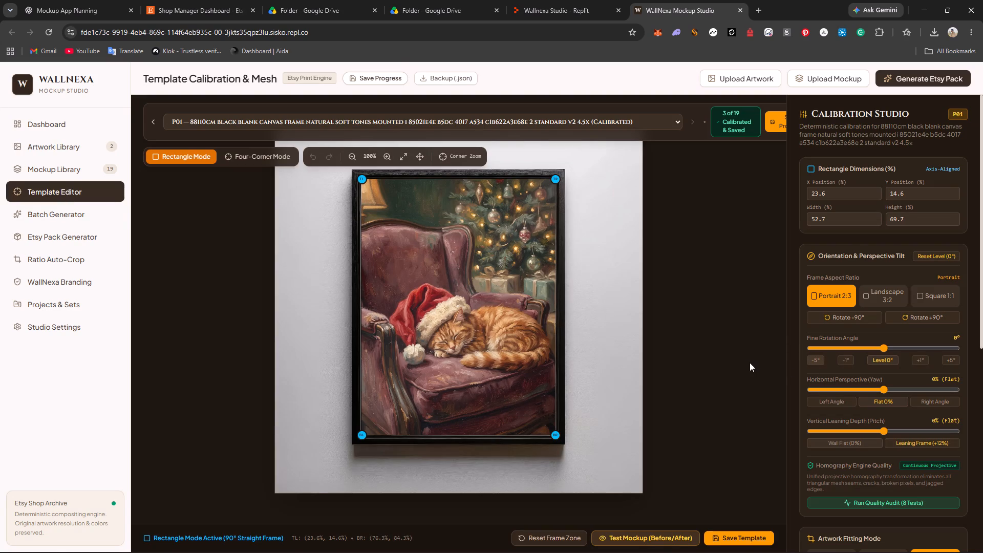
scroll(888, 406, down, 6)
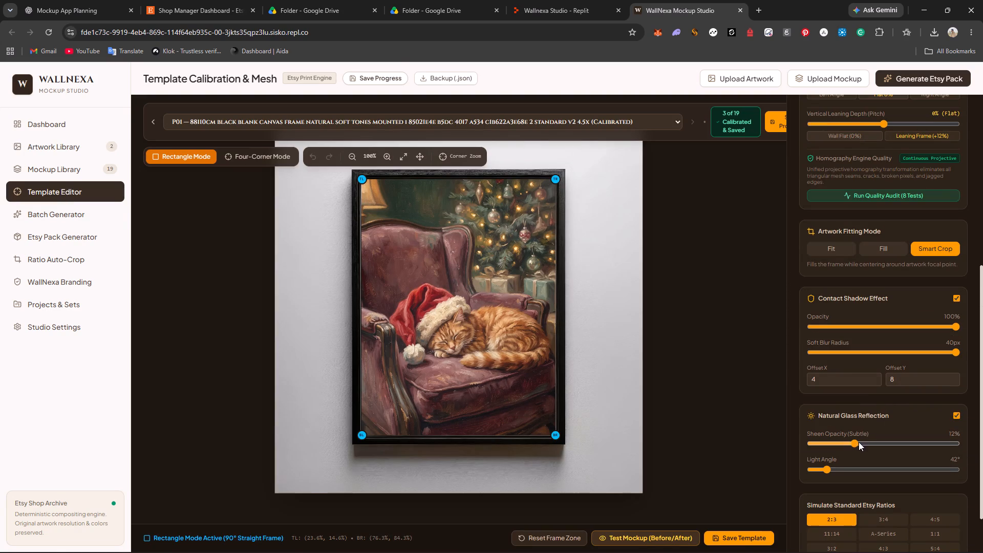
drag(854, 442, 759, 441)
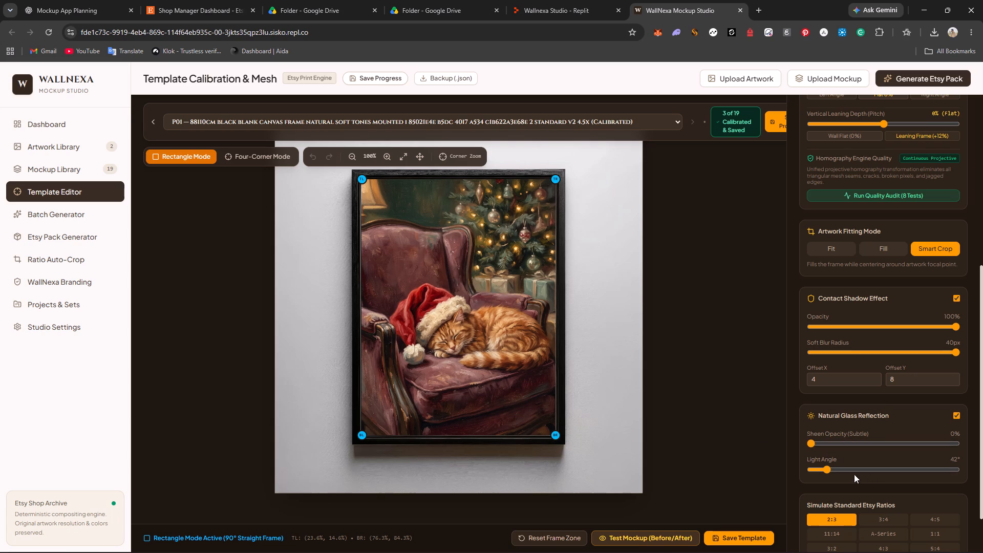
drag(826, 470, 752, 463)
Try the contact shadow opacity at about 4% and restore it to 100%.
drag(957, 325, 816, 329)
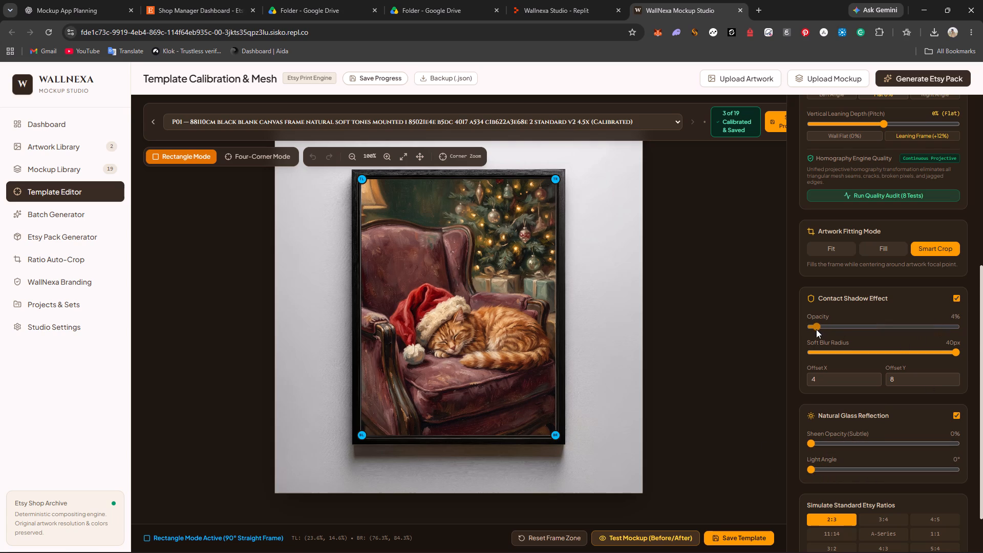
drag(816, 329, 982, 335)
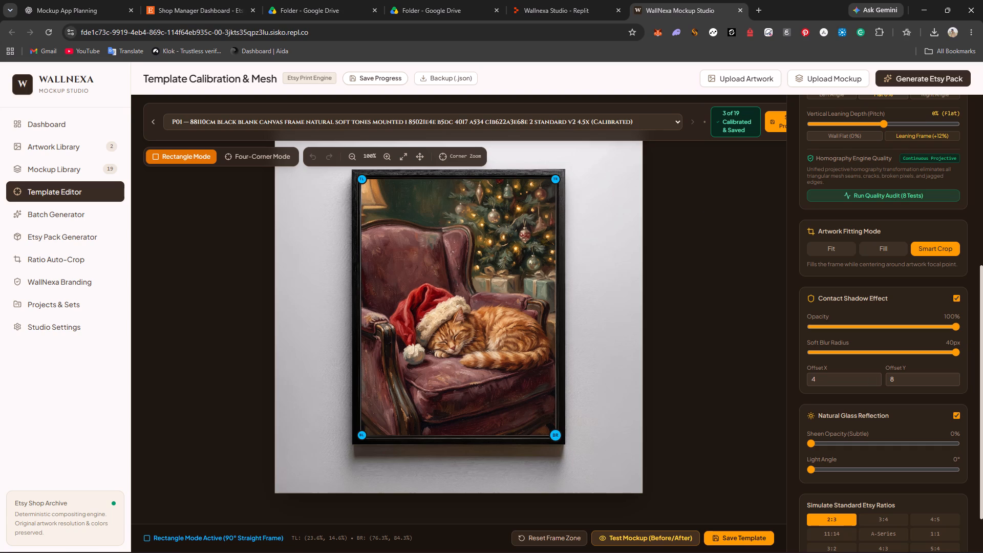
Fine-tune the artwork rectangle's corners against the frame edges, to about 23.3%, 14.6% at top-left and 76.4%, 84.5% at bottom-right.
click(363, 181)
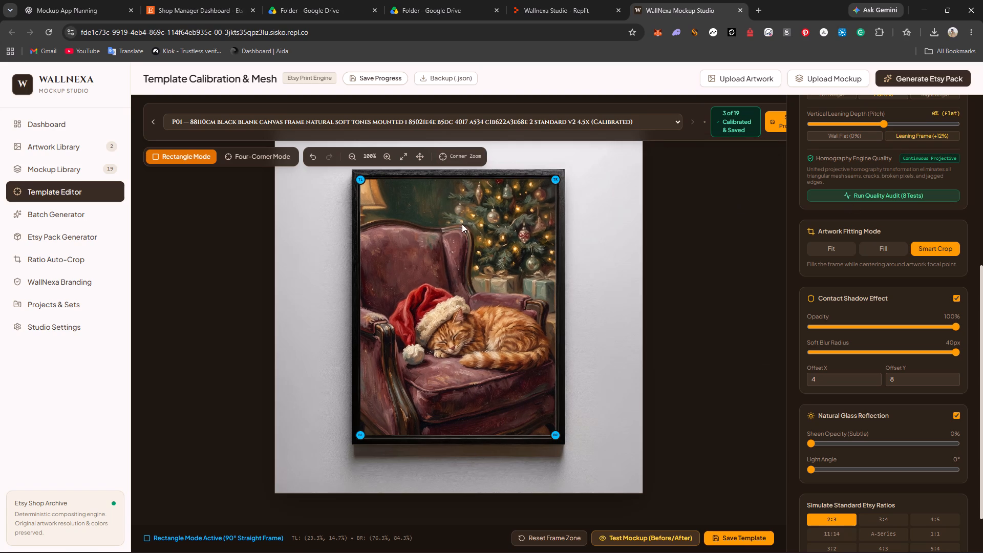
click(362, 181)
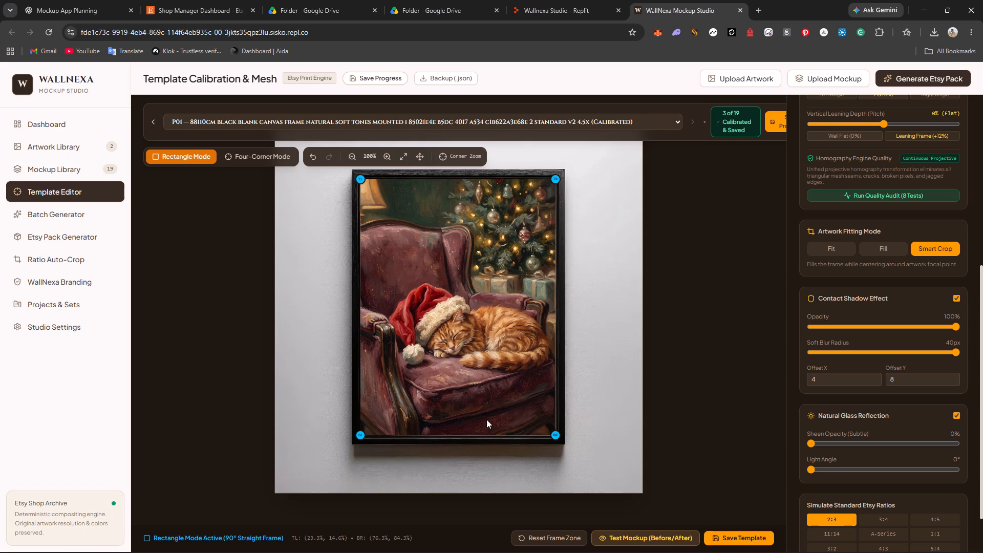
click(557, 435)
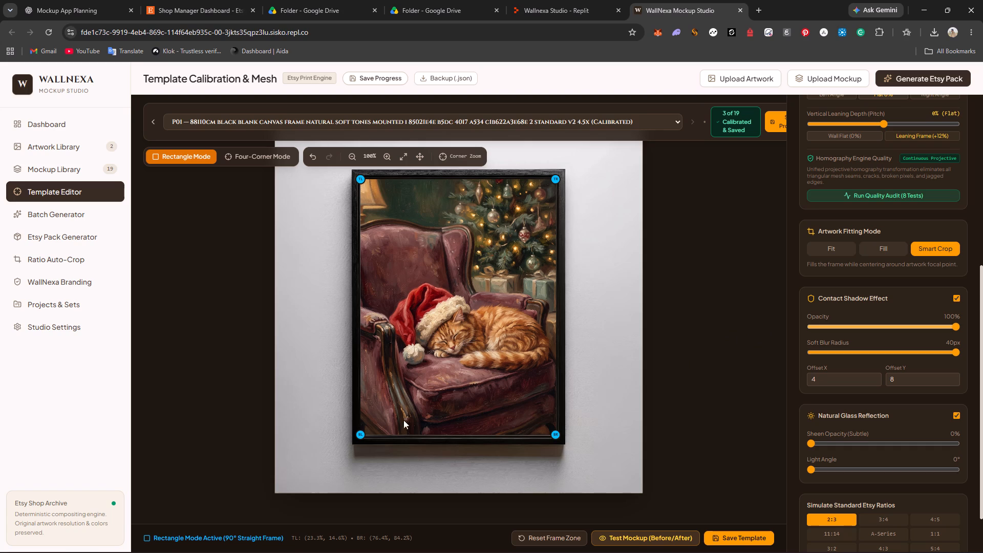
click(364, 436)
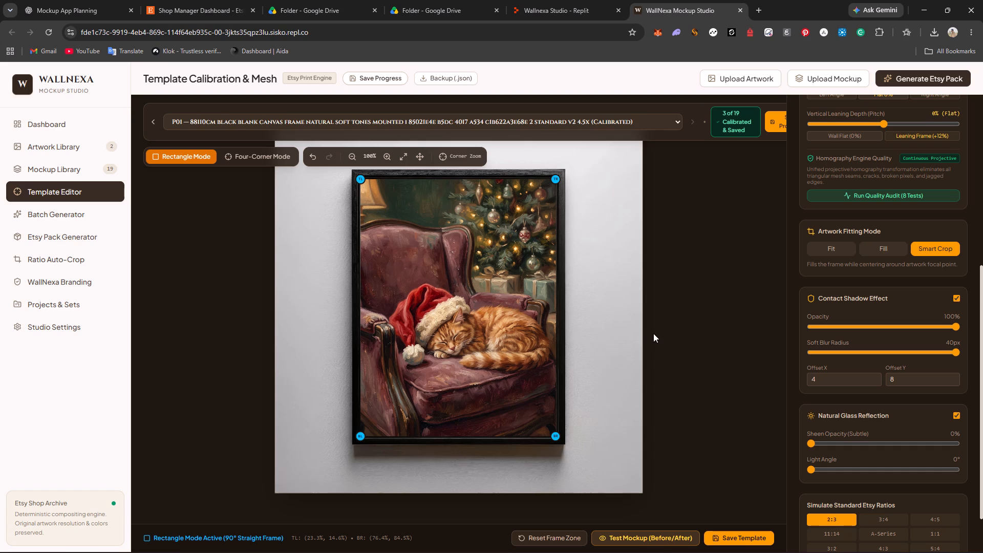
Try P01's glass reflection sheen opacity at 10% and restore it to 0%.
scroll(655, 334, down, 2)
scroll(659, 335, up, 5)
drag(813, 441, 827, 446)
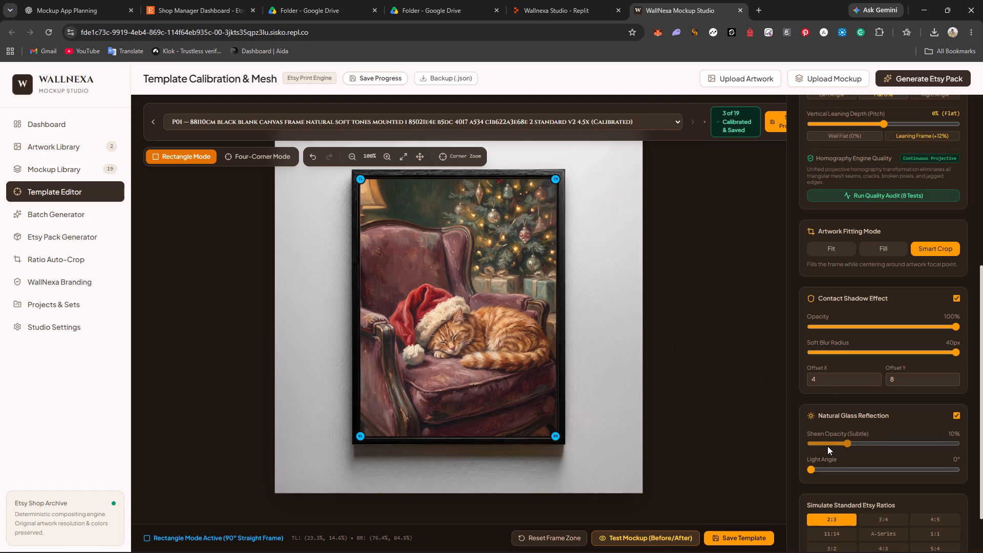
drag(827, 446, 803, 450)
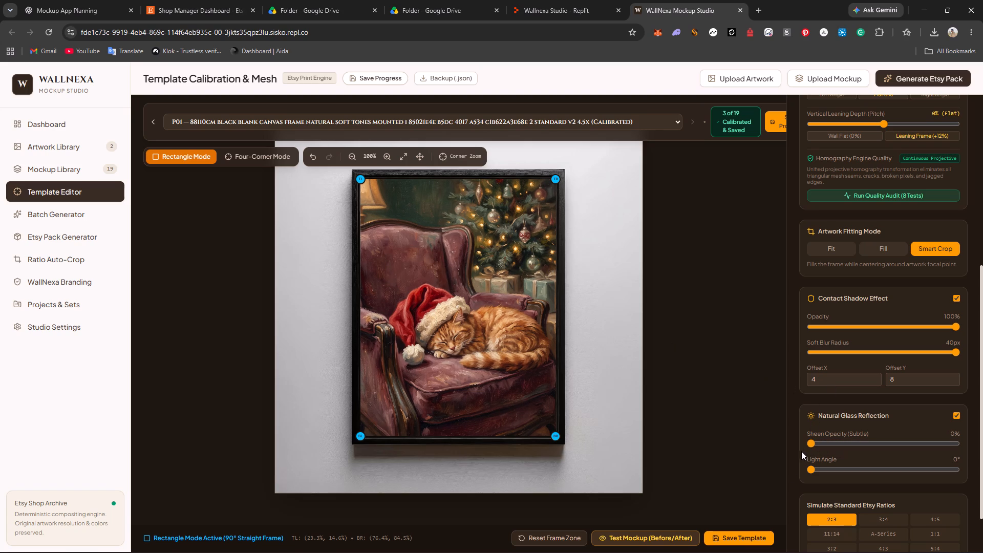
Save the calibrated P01 template.
click(746, 535)
click(739, 530)
Open template P02, the modern living room with black poster frame, and set its glass reflection to 0% sheen opacity and 0° light angle.
click(398, 123)
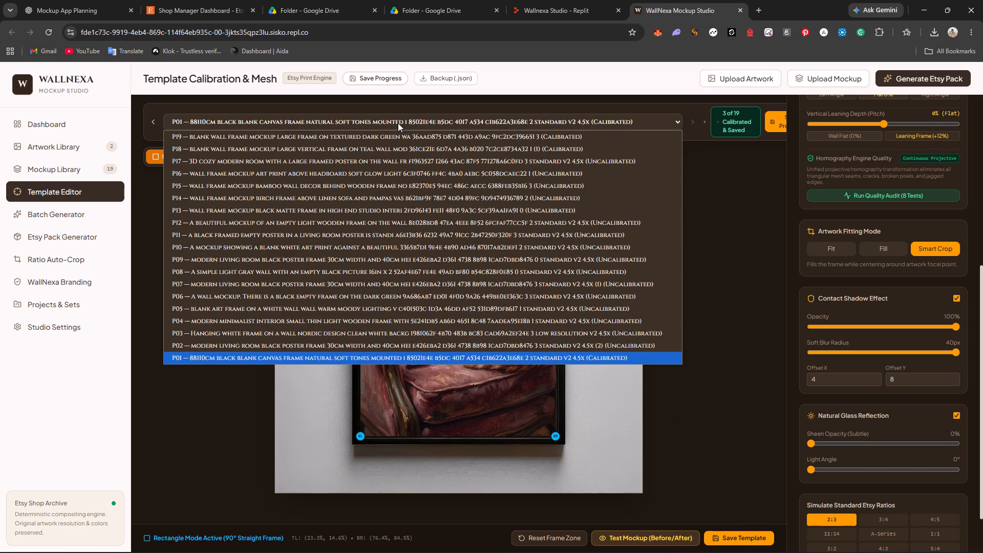
click(499, 343)
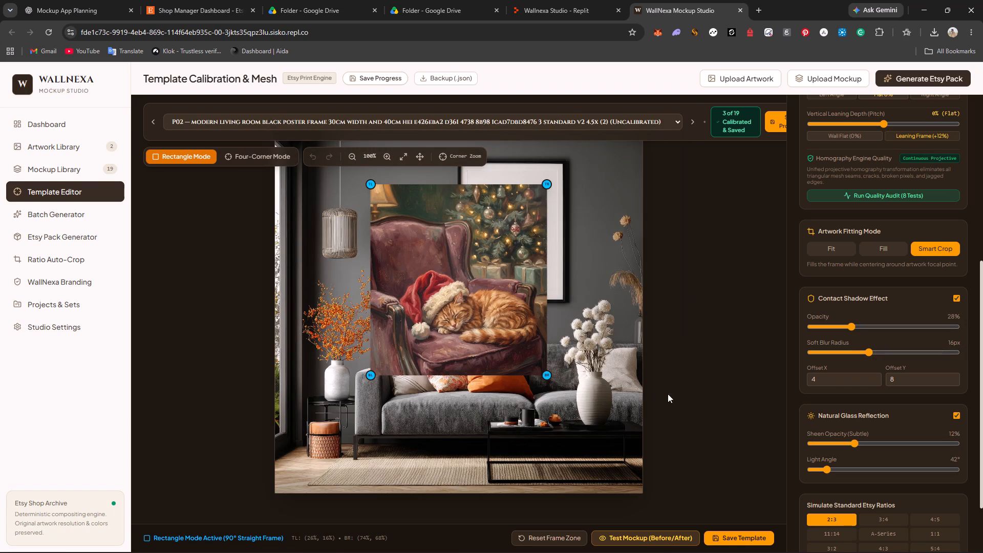
drag(854, 445, 797, 451)
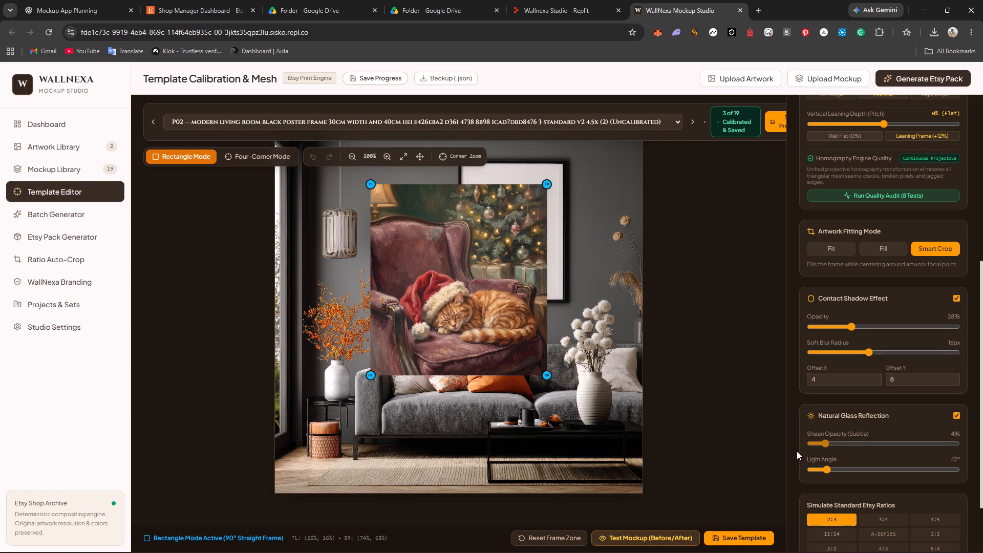
drag(797, 451, 796, 451)
drag(829, 468, 781, 469)
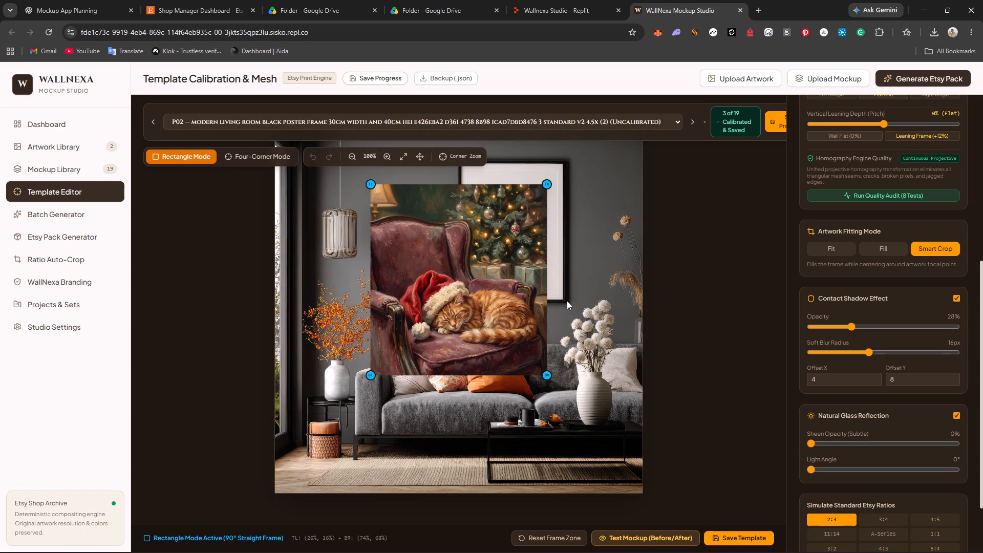
Fit the artwork rectangle's top corners inside P02's frame mat, with top-left at about 52.4%, 12.1% and the right edge at about 76.7%.
drag(374, 187, 395, 187)
drag(395, 187, 465, 171)
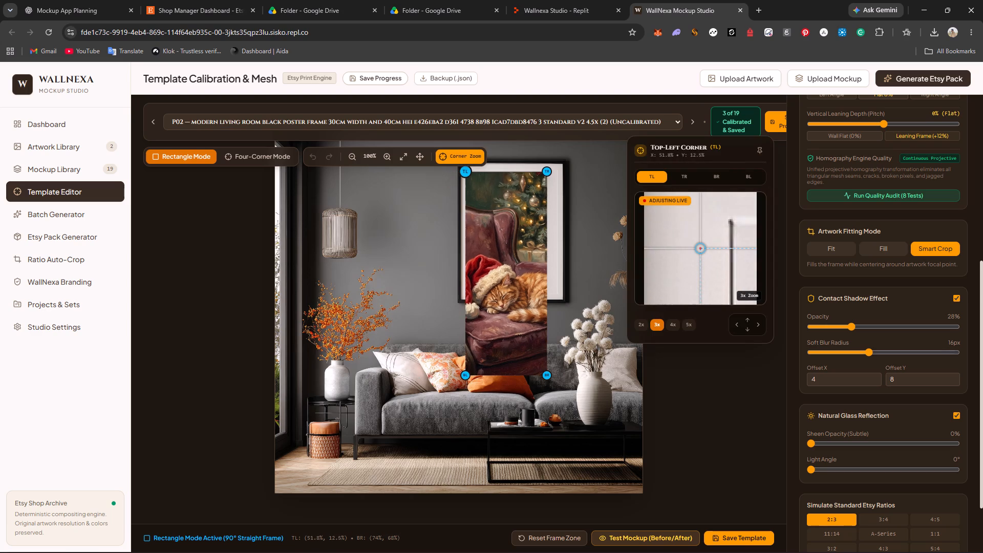
drag(465, 171, 467, 169)
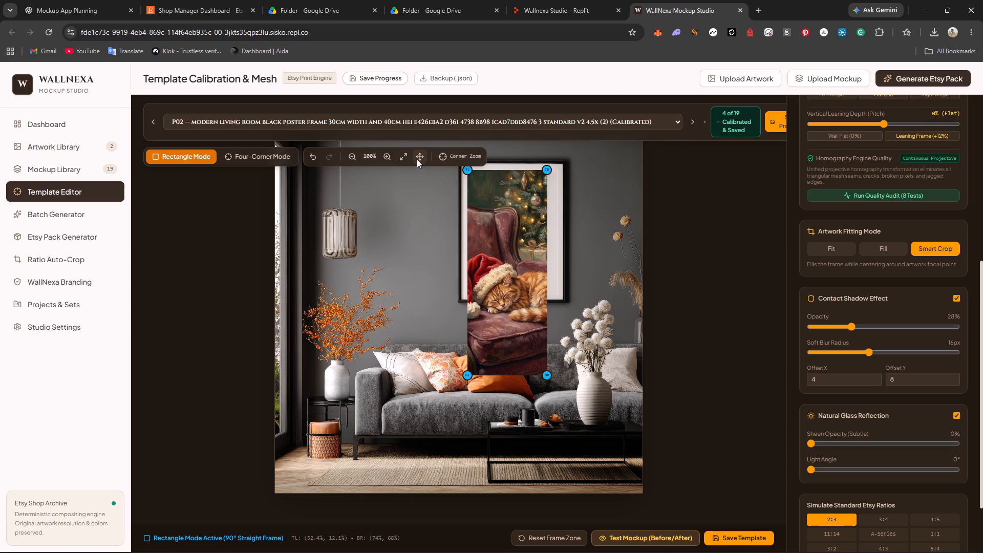
triple_click(389, 156)
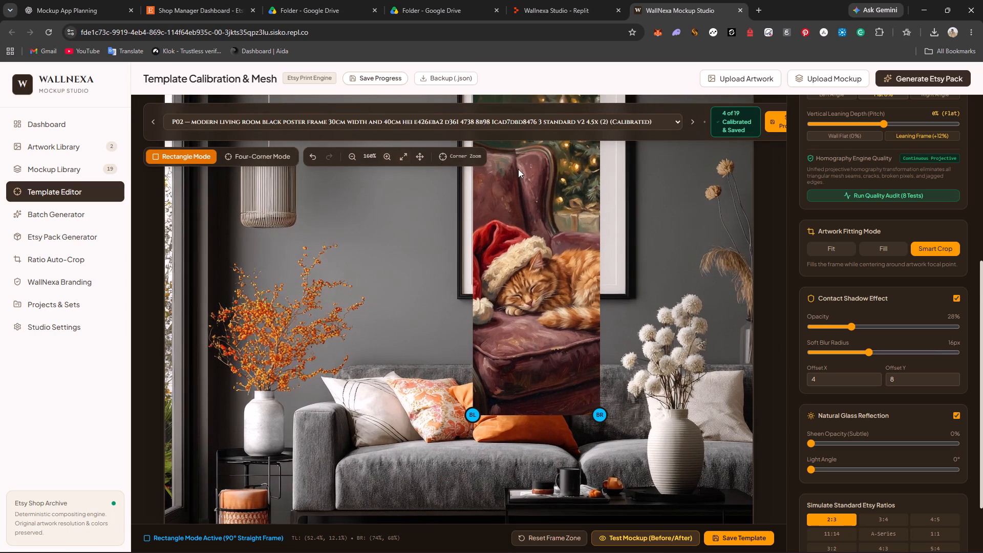
click(424, 158)
drag(638, 177, 628, 312)
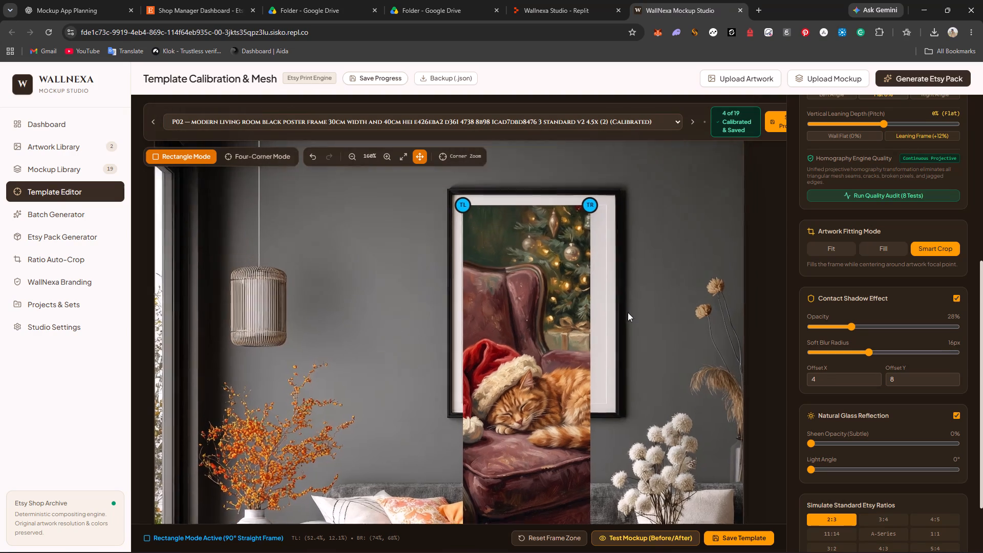
drag(628, 312, 627, 328)
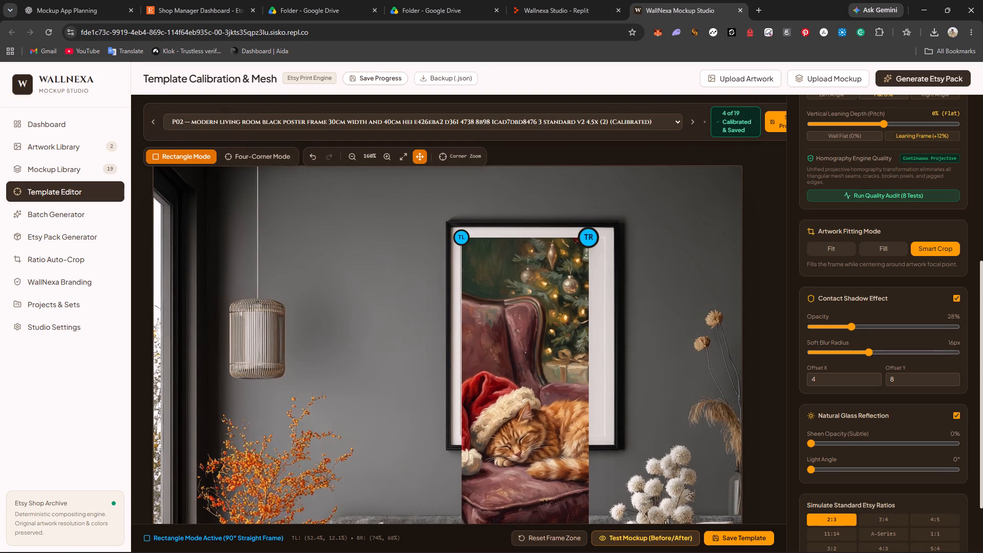
drag(591, 239, 604, 238)
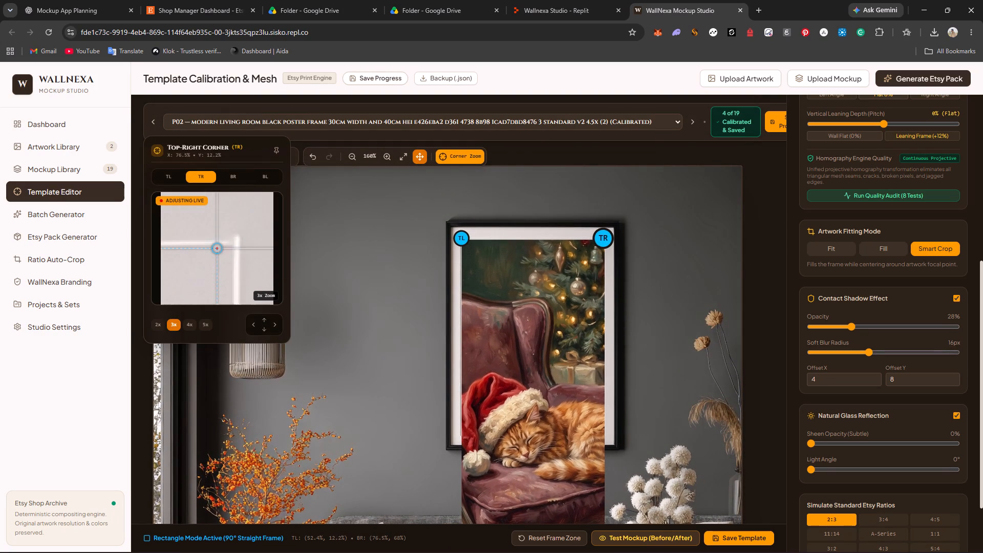
drag(604, 238, 605, 237)
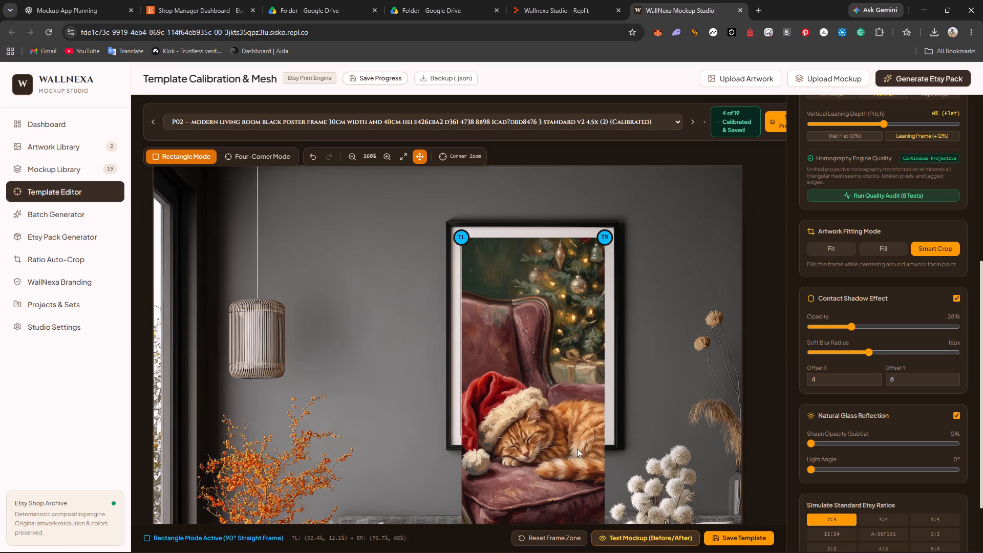
Fit the artwork rectangle's bottom corners inside P02's mat, with bottom-right at about 76.7%, 45.8% and the left edge at about 52.3%.
scroll(597, 403, down, 3)
drag(669, 281, 663, 224)
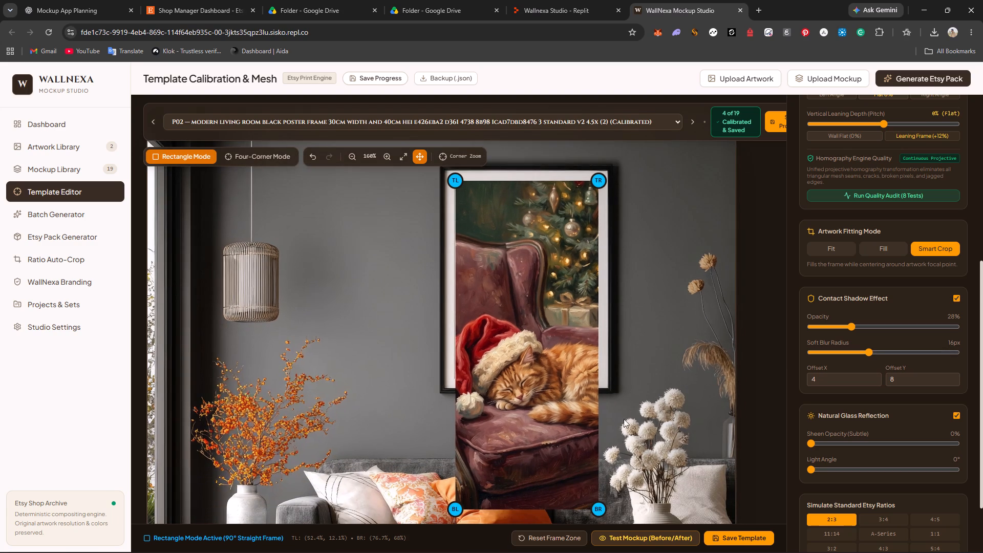
drag(600, 507, 598, 391)
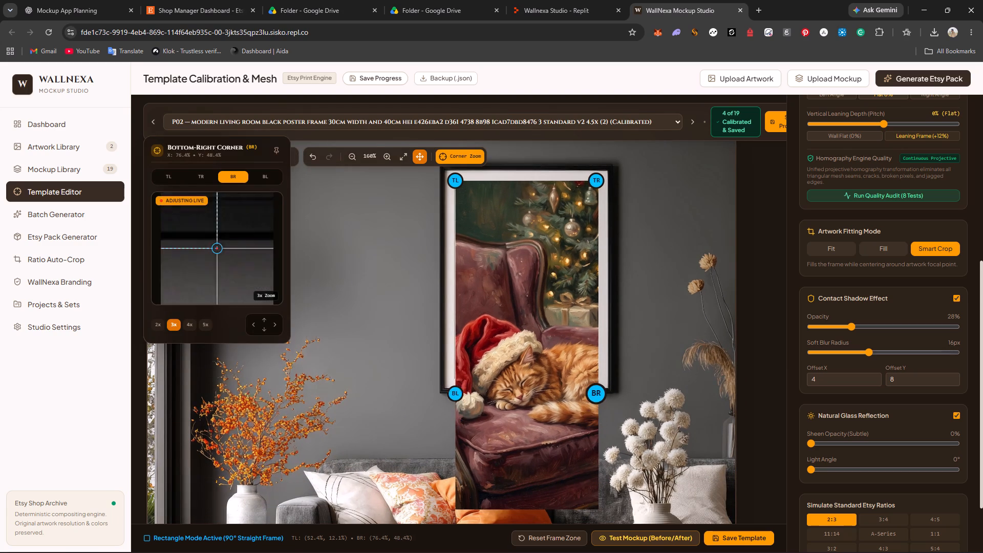
drag(598, 391, 593, 374)
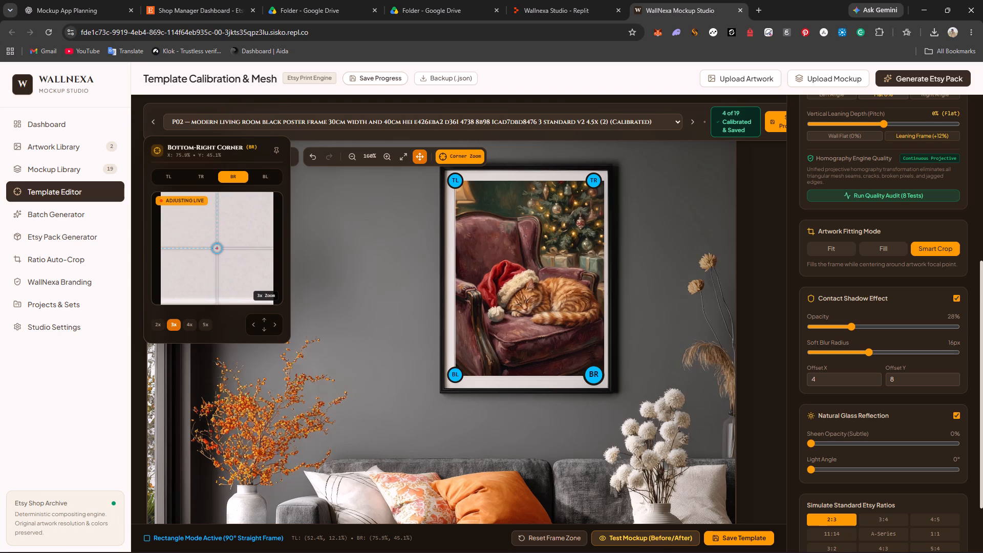
drag(593, 374, 598, 378)
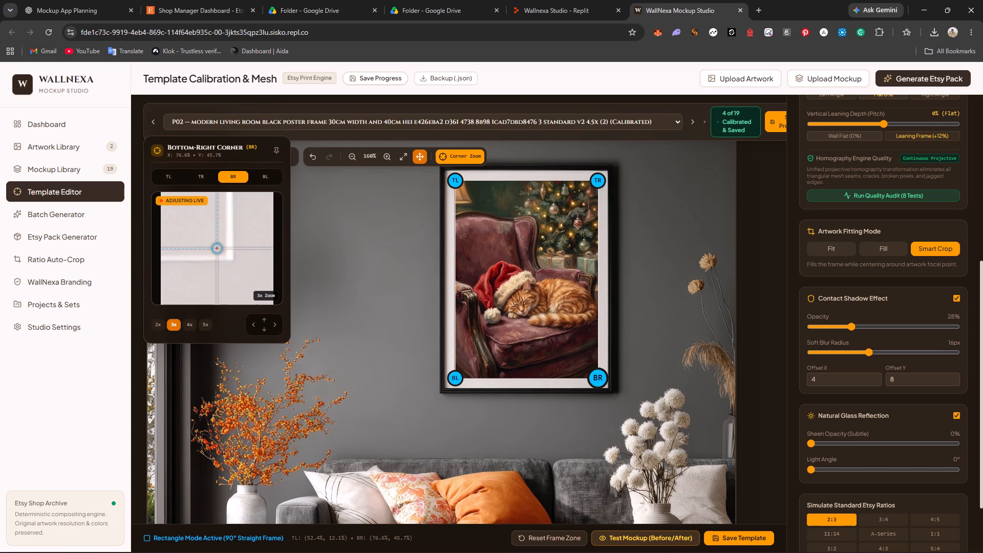
drag(598, 378, 599, 379)
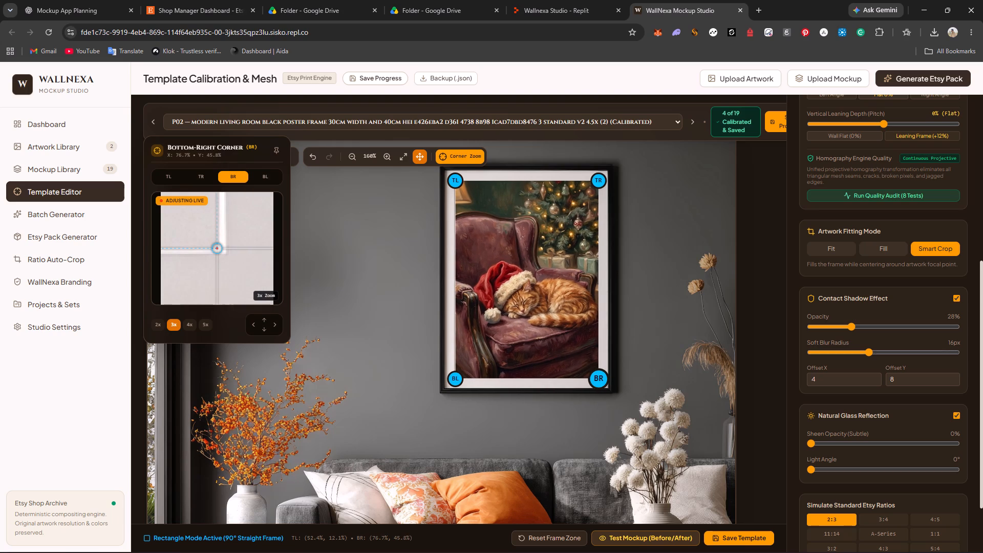
drag(599, 379, 599, 379)
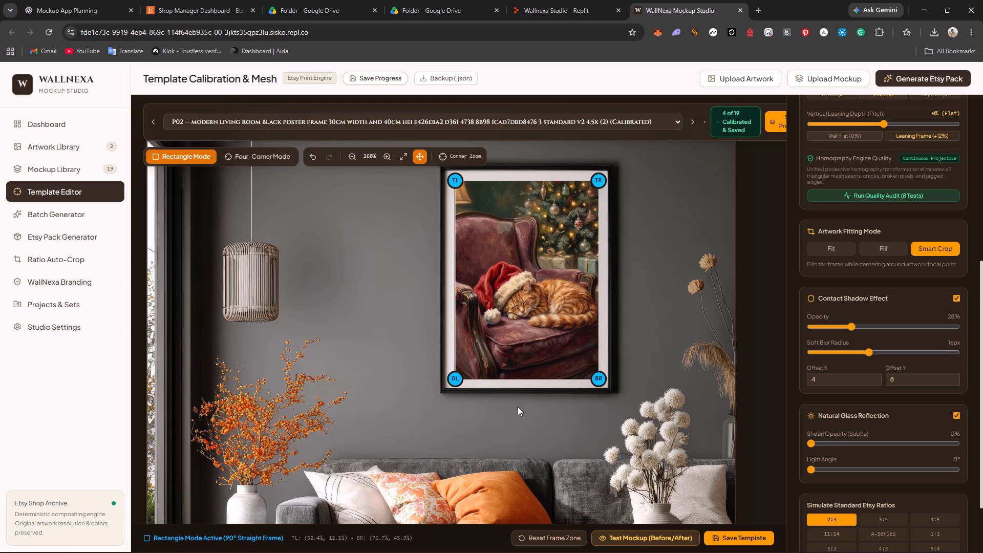
click(457, 379)
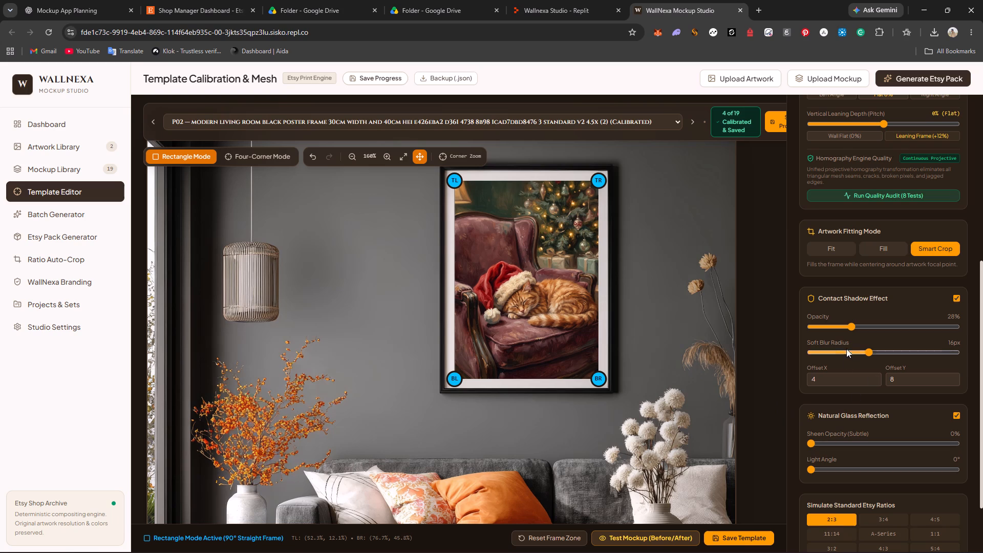
Set P02's contact shadow to 62% opacity and a 40px soft blur radius.
drag(849, 326, 956, 331)
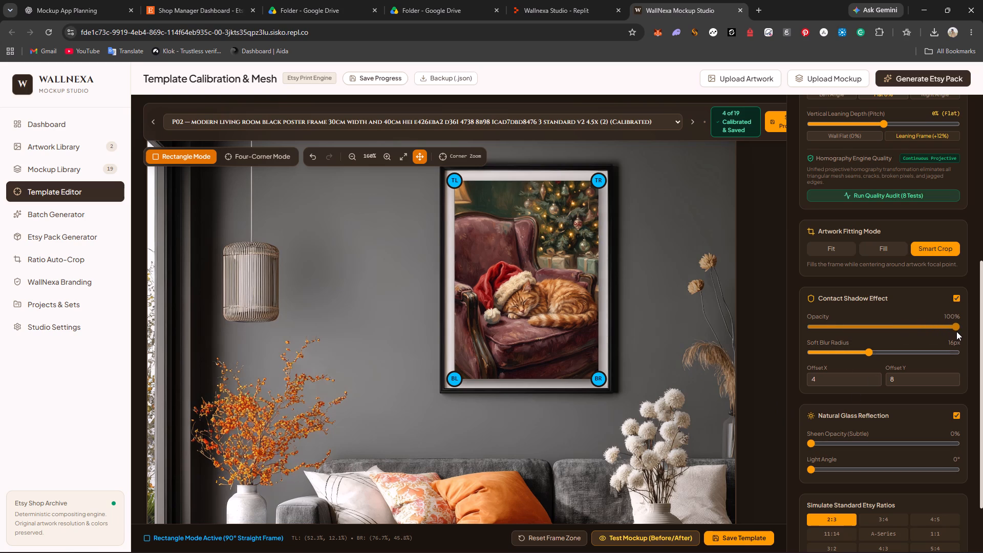
drag(956, 331, 901, 333)
drag(870, 351, 889, 351)
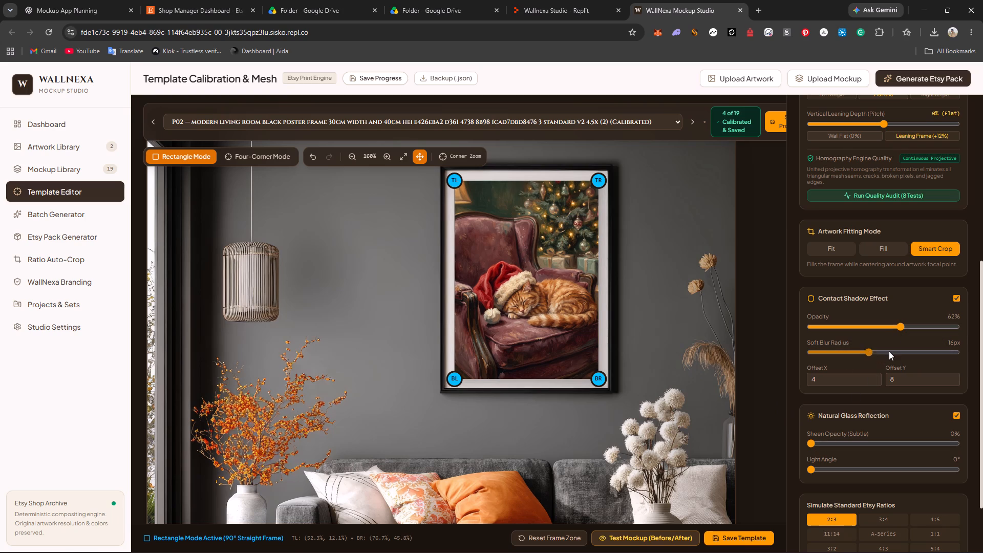
drag(889, 351, 967, 353)
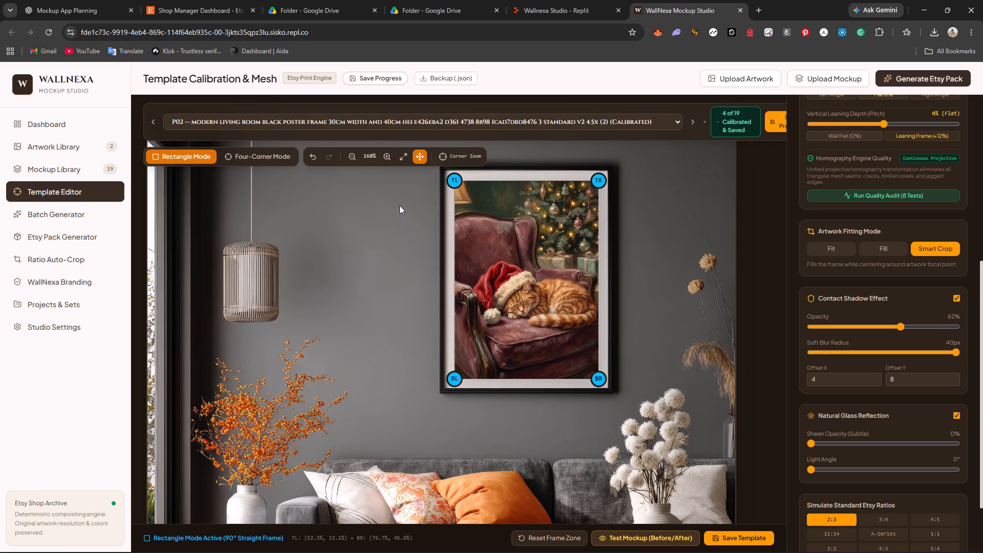
Check the artwork's fit against the whole P02 room scene and save the template.
triple_click(356, 158)
click(352, 157)
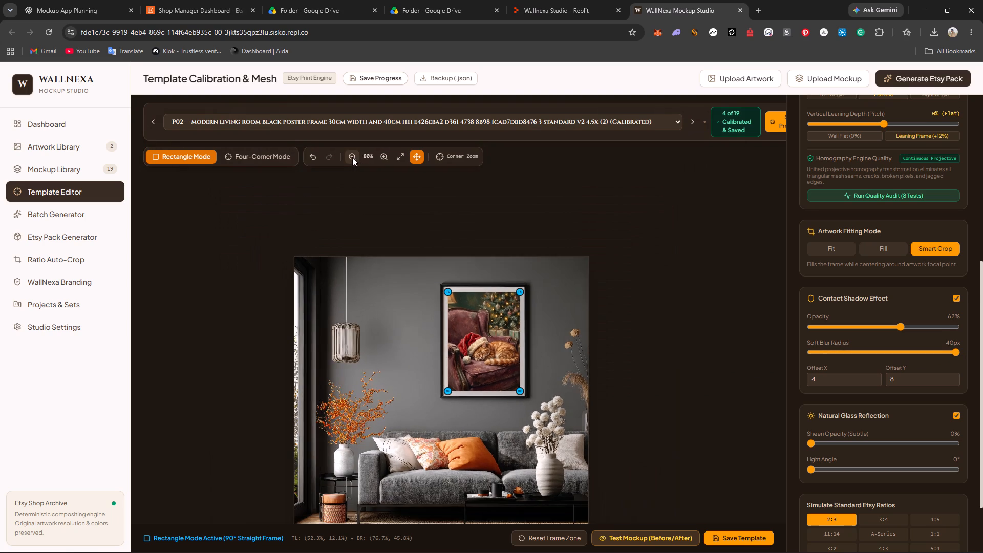
click(350, 157)
drag(548, 359, 547, 357)
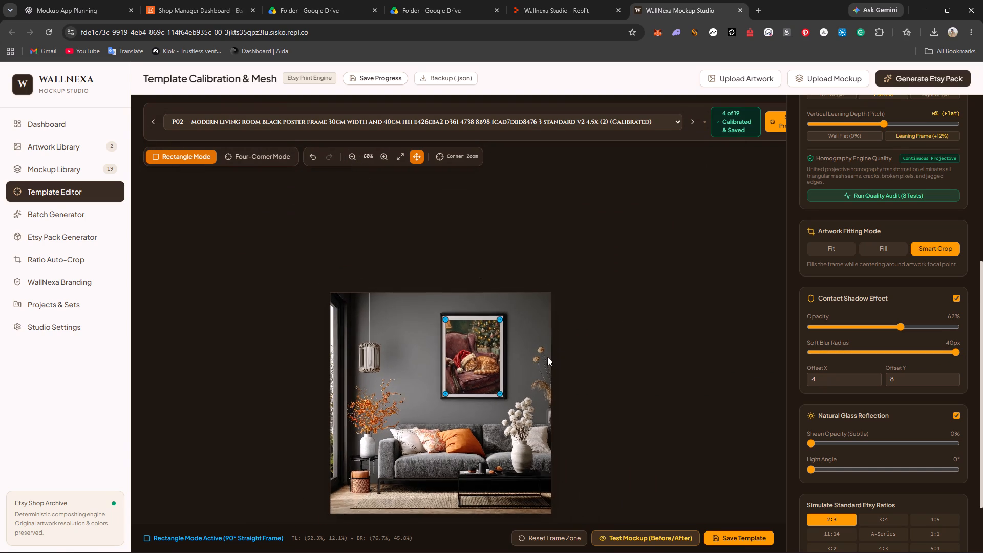
drag(547, 357, 551, 308)
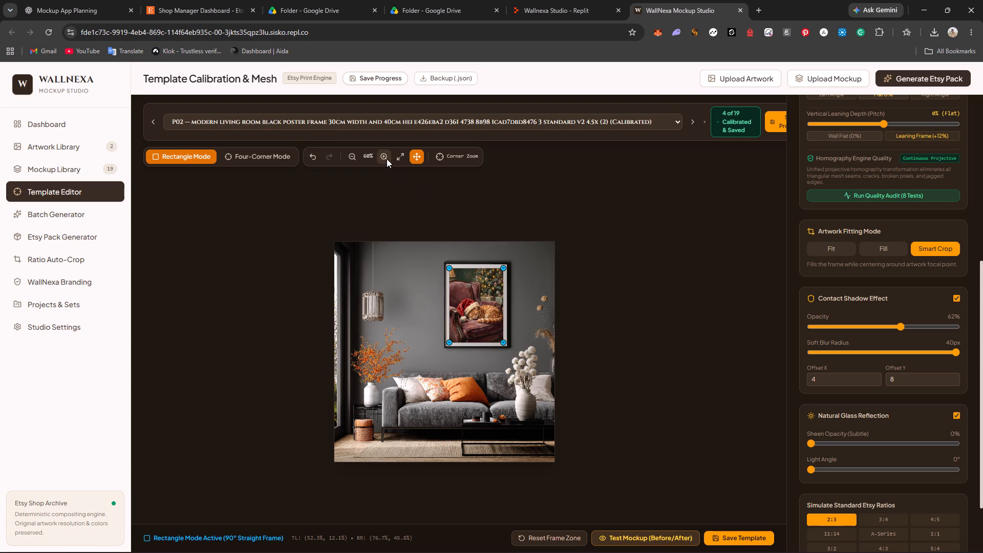
double_click(387, 159)
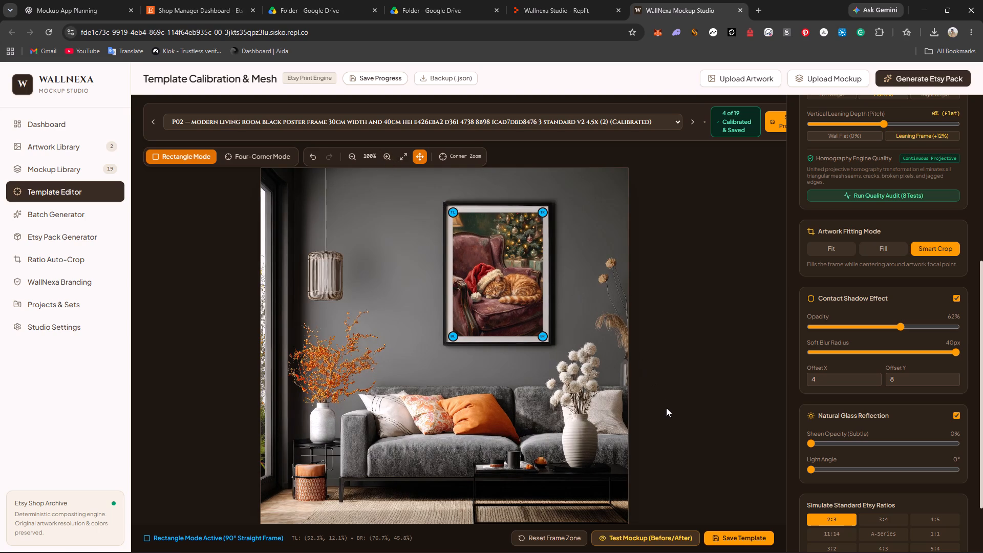
click(729, 537)
Open the uncalibrated P03 hanging white frame template and turn off its natural glass reflection.
click(279, 122)
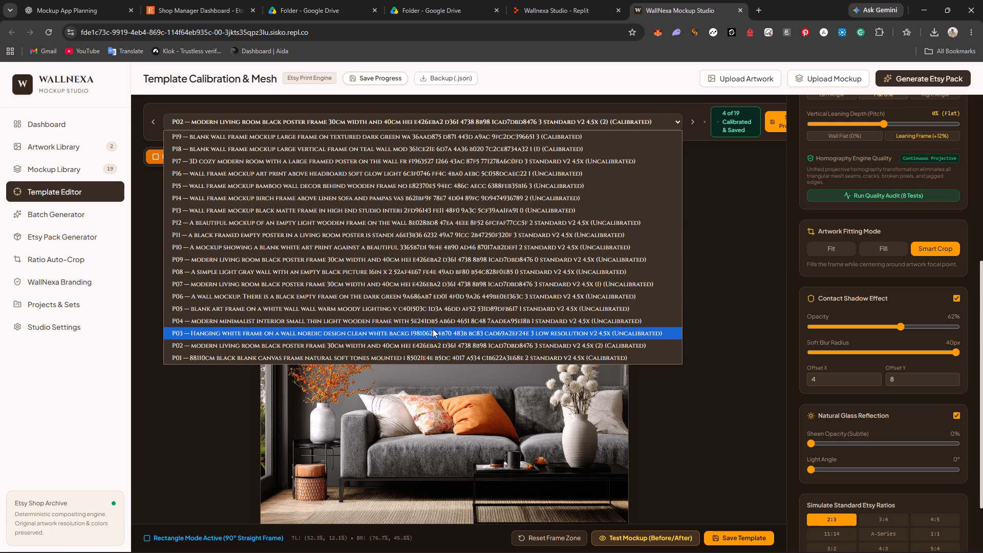
click(433, 329)
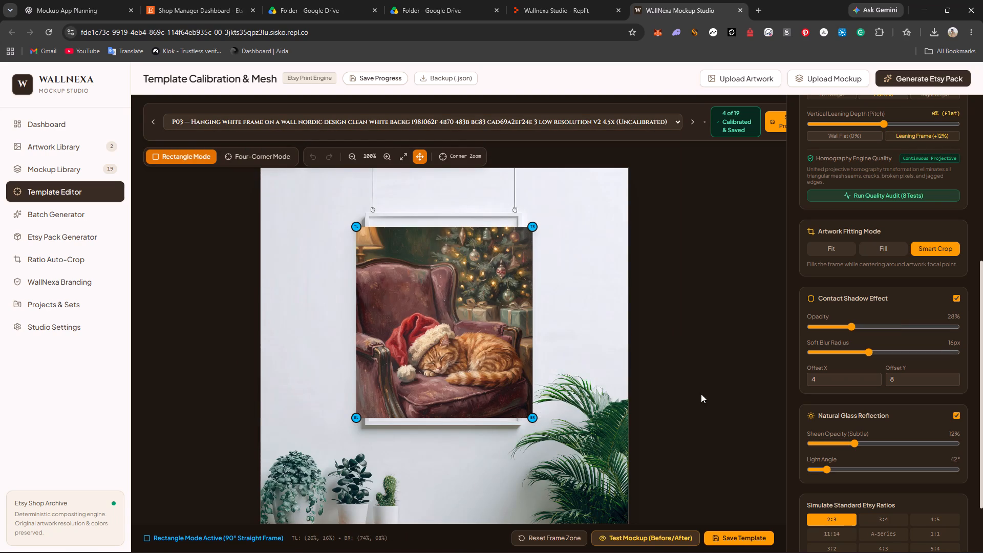
drag(857, 441, 773, 440)
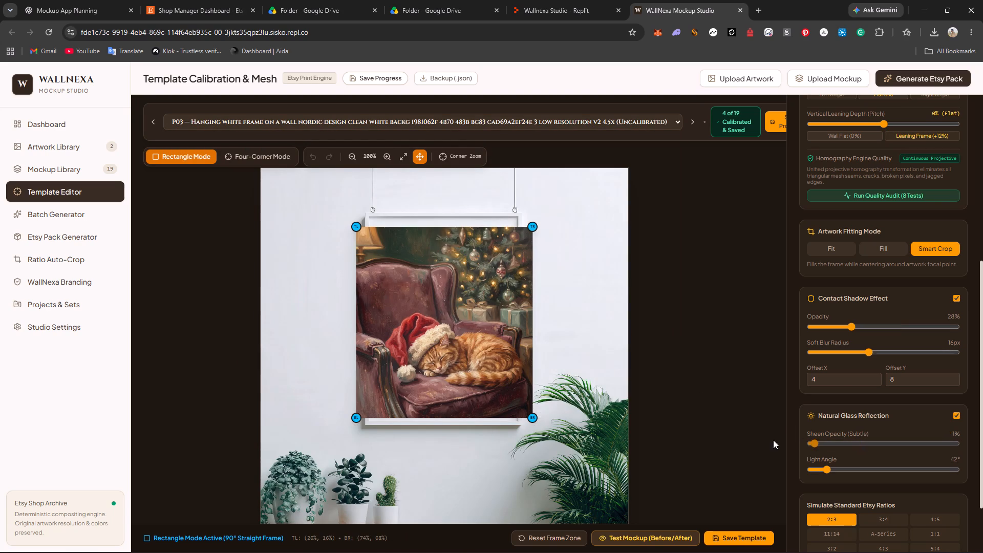
drag(773, 440, 766, 440)
click(956, 417)
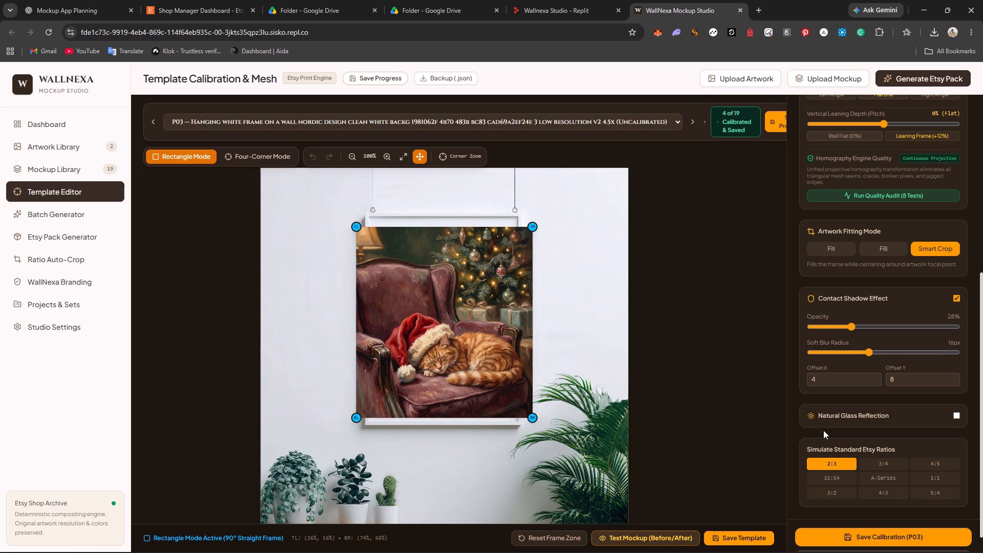
Fit the artwork rectangle's top-right corner to P03's inner frame corner at about 70.1%, 13.2%.
drag(534, 230, 527, 227)
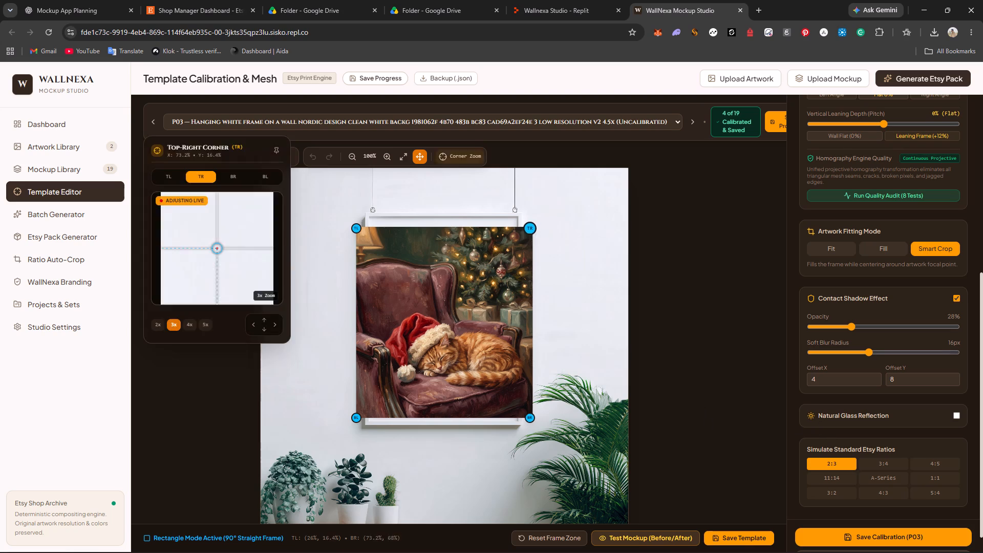
drag(527, 227, 514, 219)
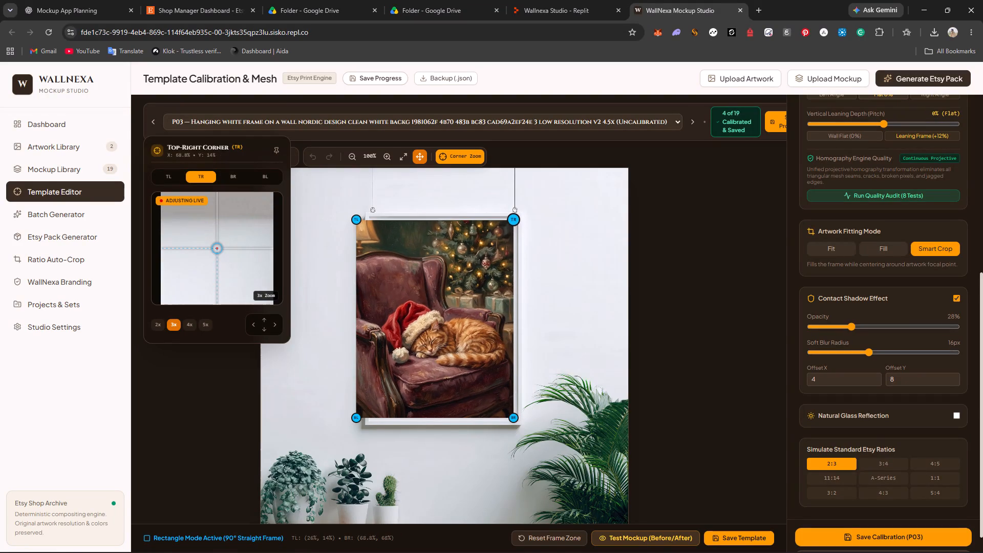
drag(514, 219, 517, 219)
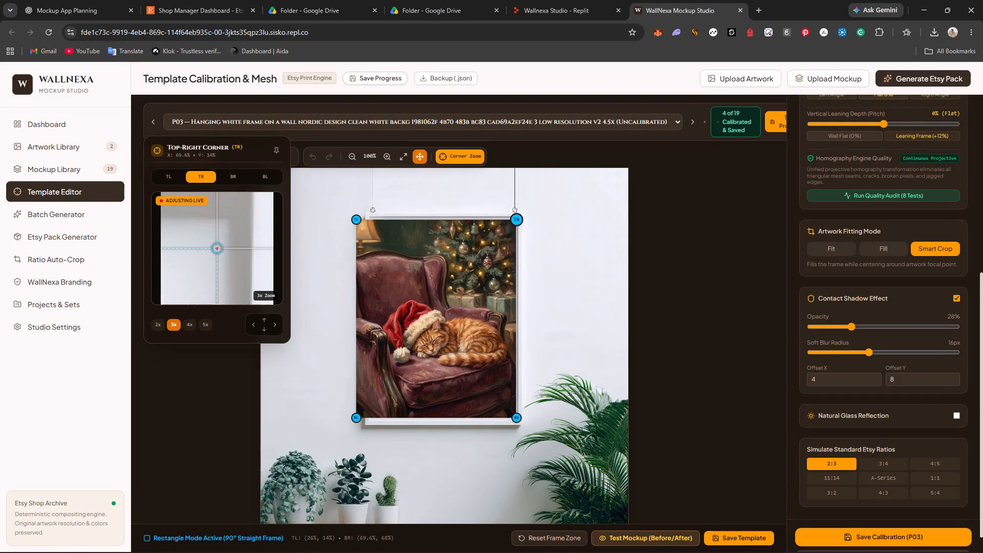
drag(517, 219, 518, 217)
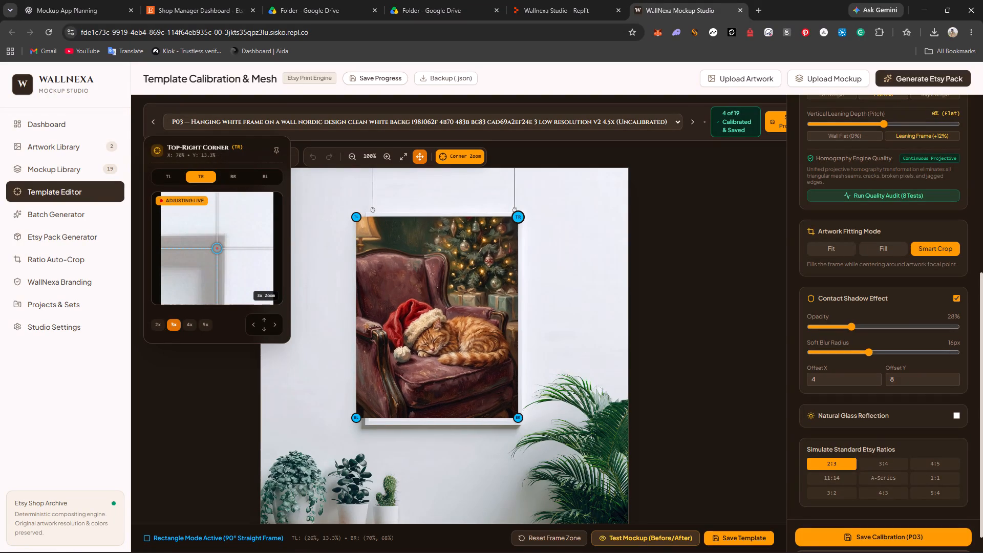
drag(518, 217, 518, 216)
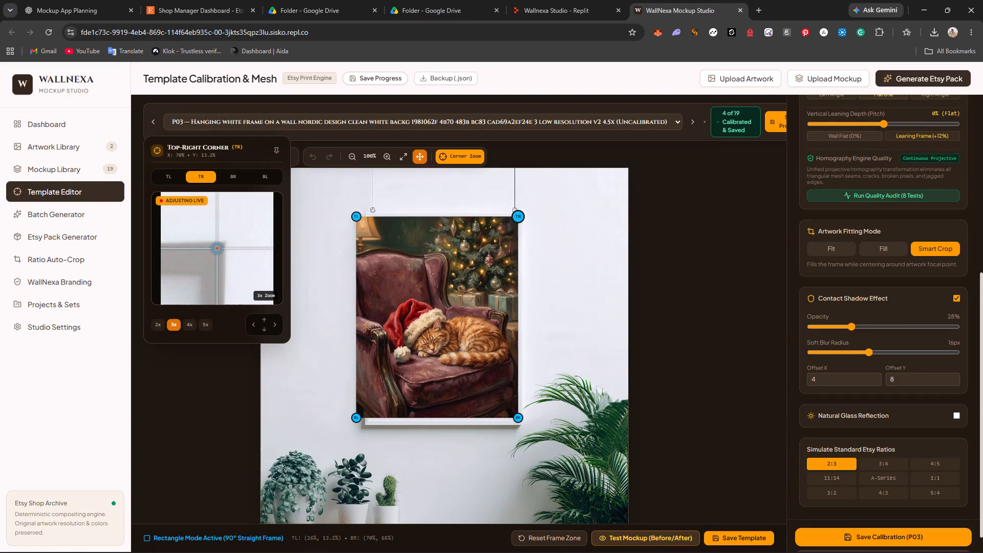
drag(518, 216, 518, 216)
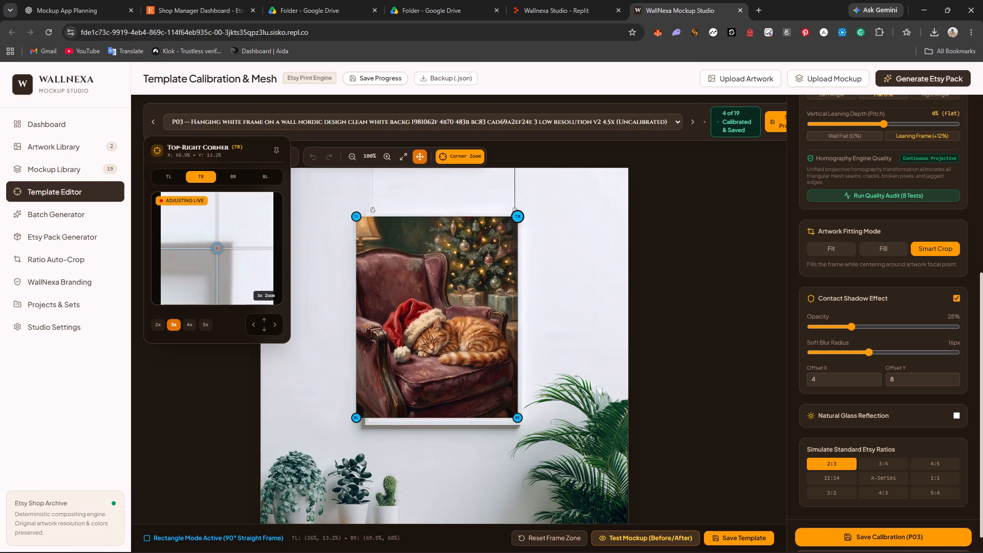
drag(518, 216, 519, 216)
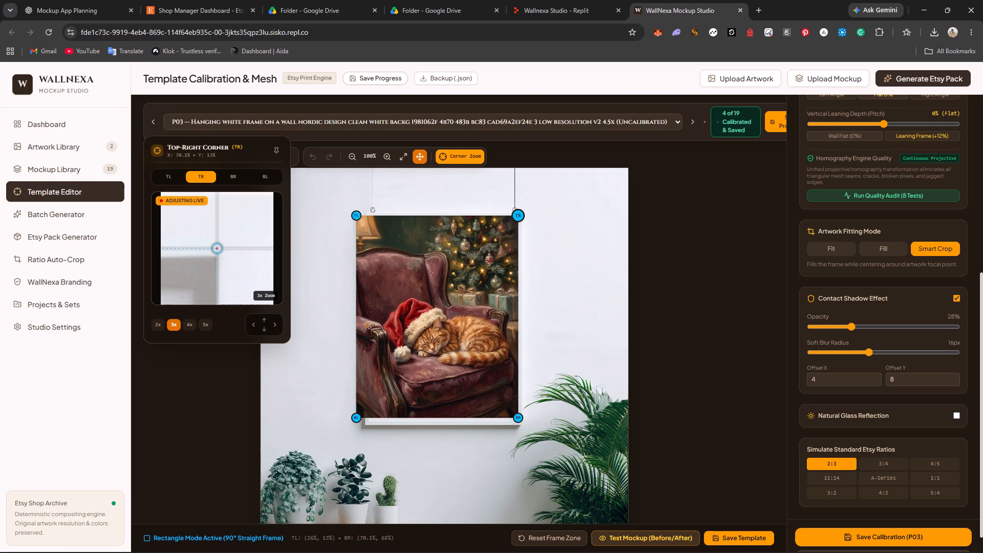
drag(519, 216, 519, 216)
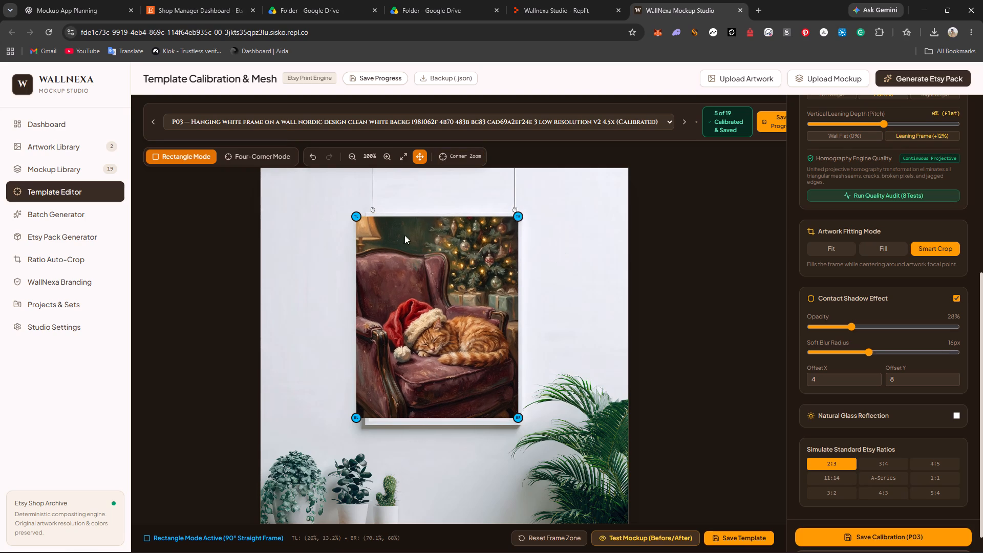
Fit the artwork rectangle's top-left corner to P03's inner frame corner at about 29.6%, 13.2%.
drag(358, 217, 367, 216)
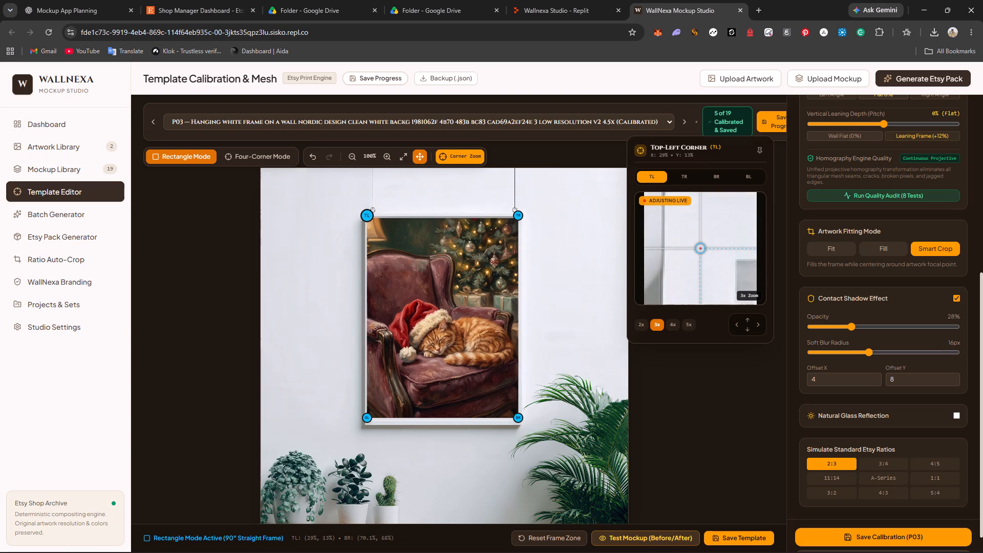
drag(367, 216, 370, 217)
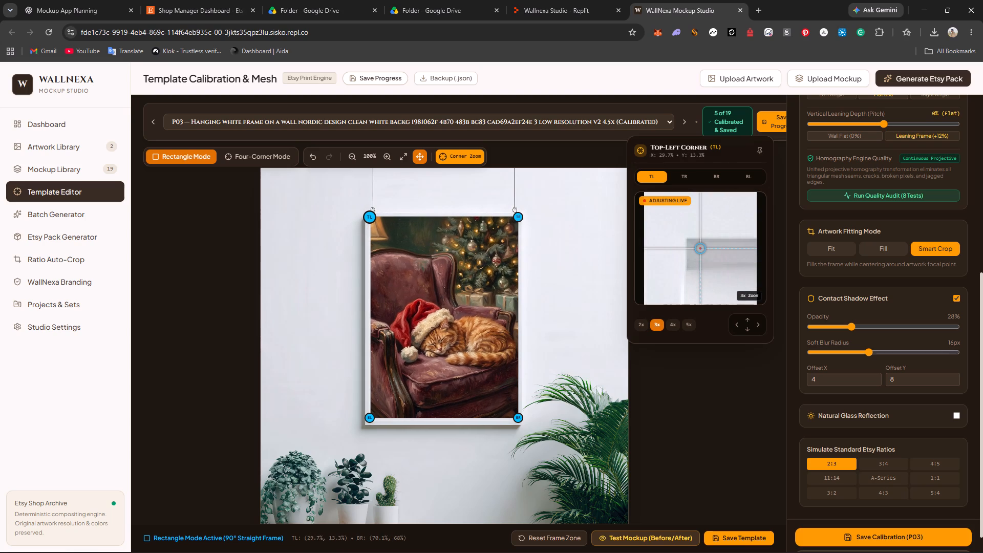
drag(370, 217, 370, 216)
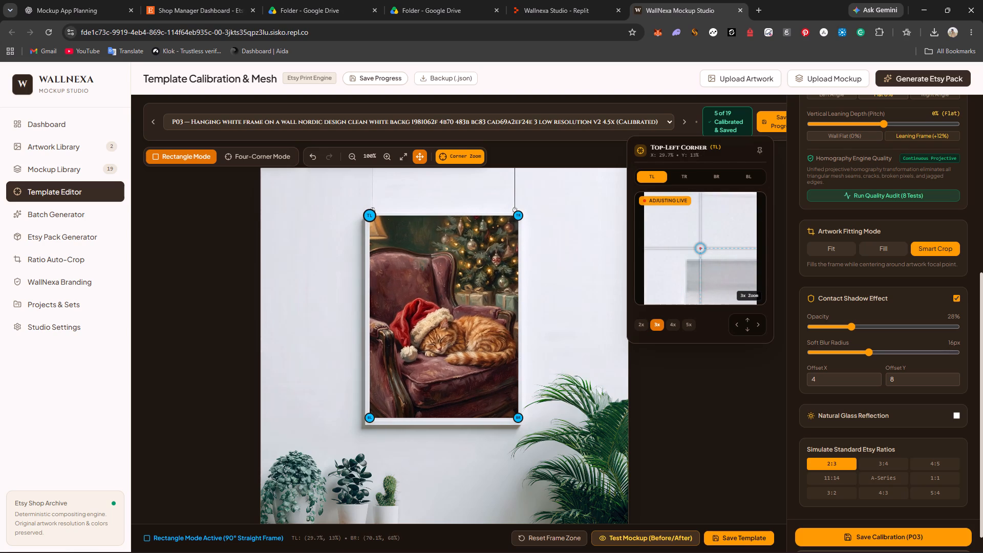
drag(370, 216, 369, 217)
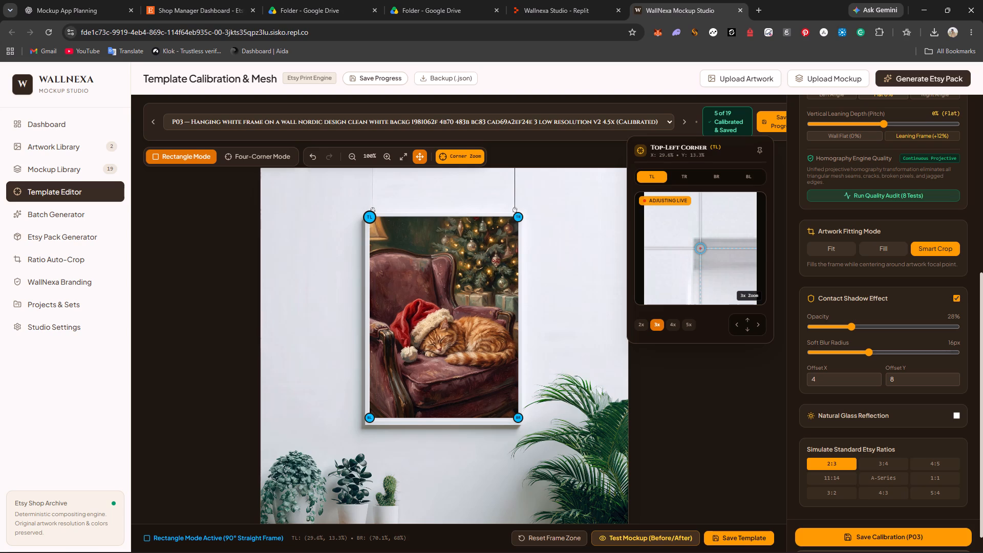
drag(369, 217, 369, 216)
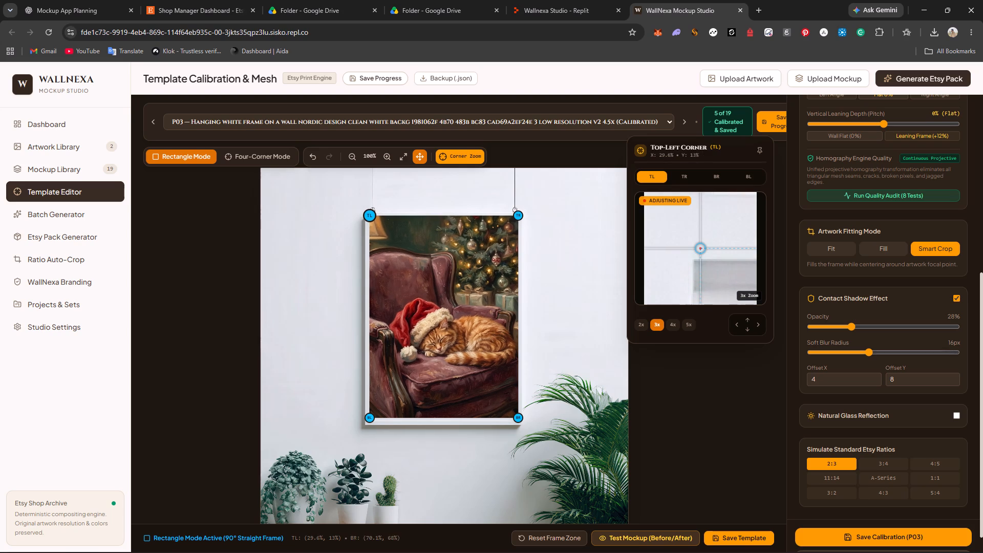
drag(369, 216, 369, 216)
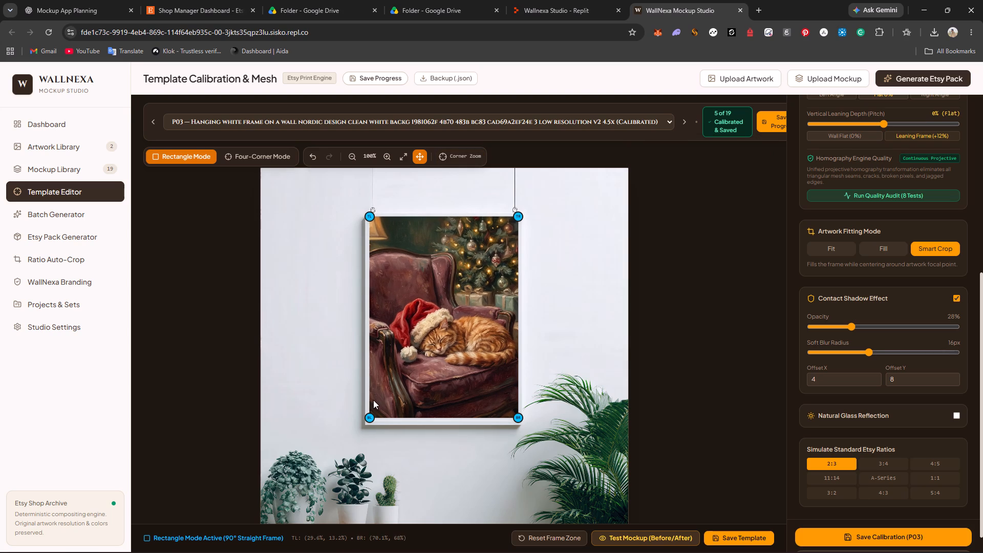
Fit the artwork rectangle's bottom corners inside P03's frame, with bottom-right at about 70%, 68.9% and the left edge at about 29.4%.
click(370, 417)
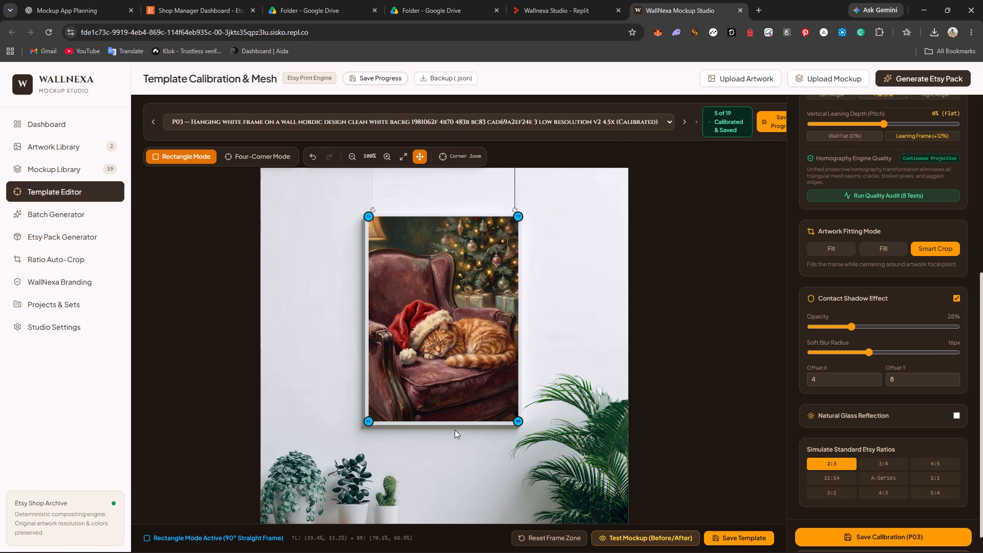
click(518, 422)
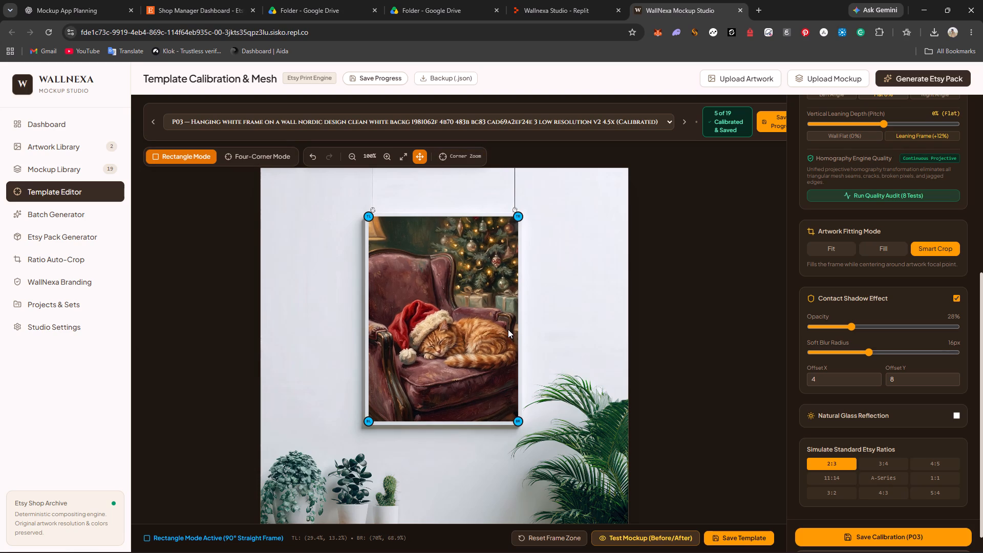
Set P03's contact shadow to 38% opacity and a 40px soft blur radius, and save the template.
click(356, 156)
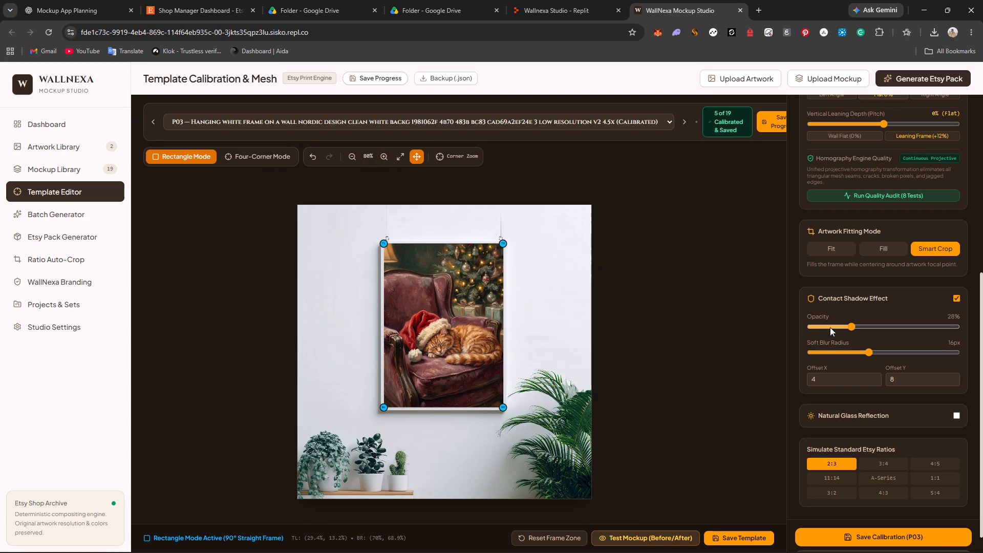
drag(850, 327, 950, 336)
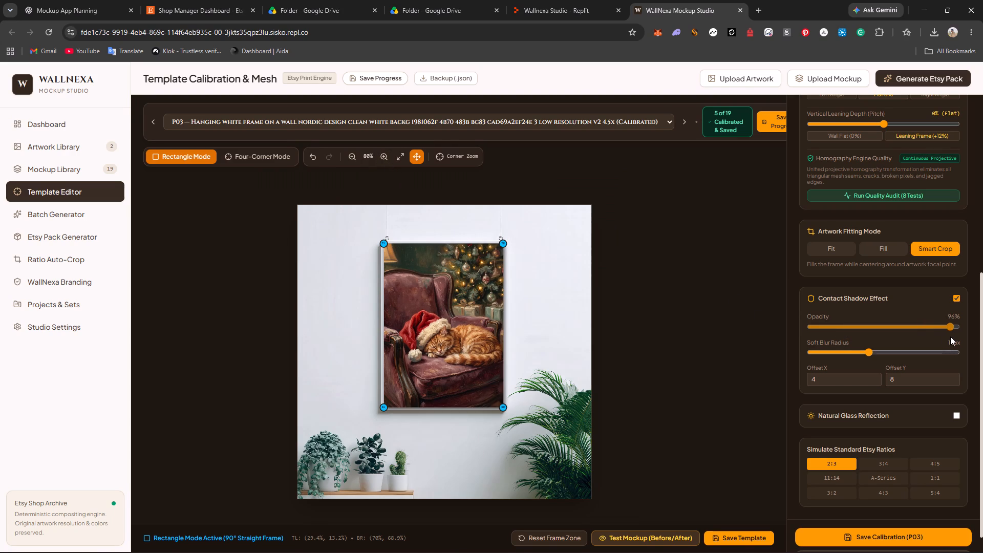
drag(950, 336, 867, 339)
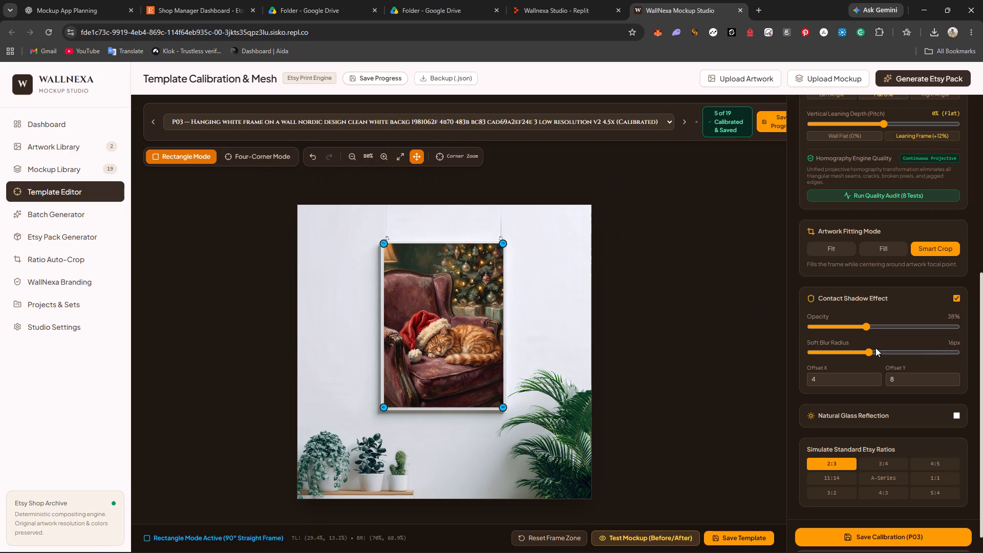
drag(869, 350, 964, 354)
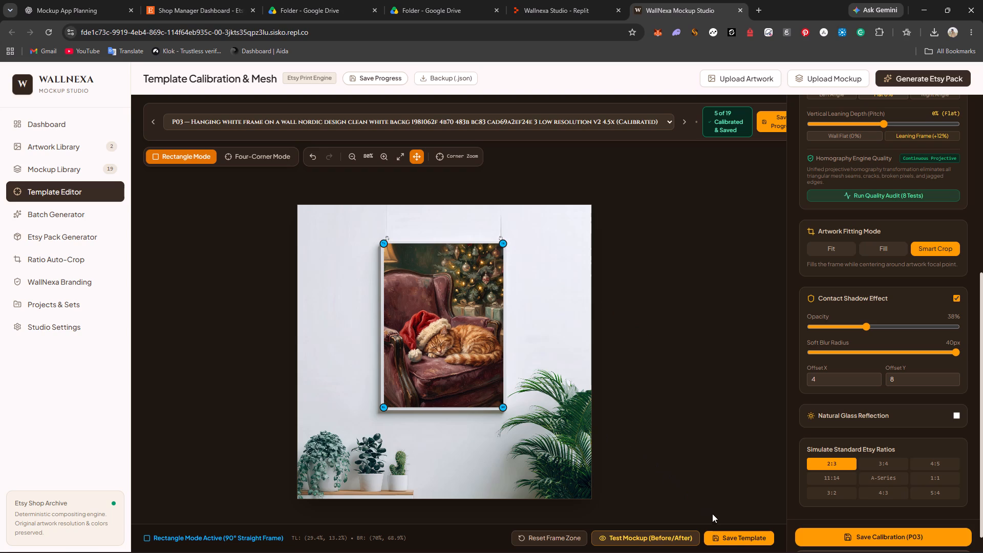
click(726, 534)
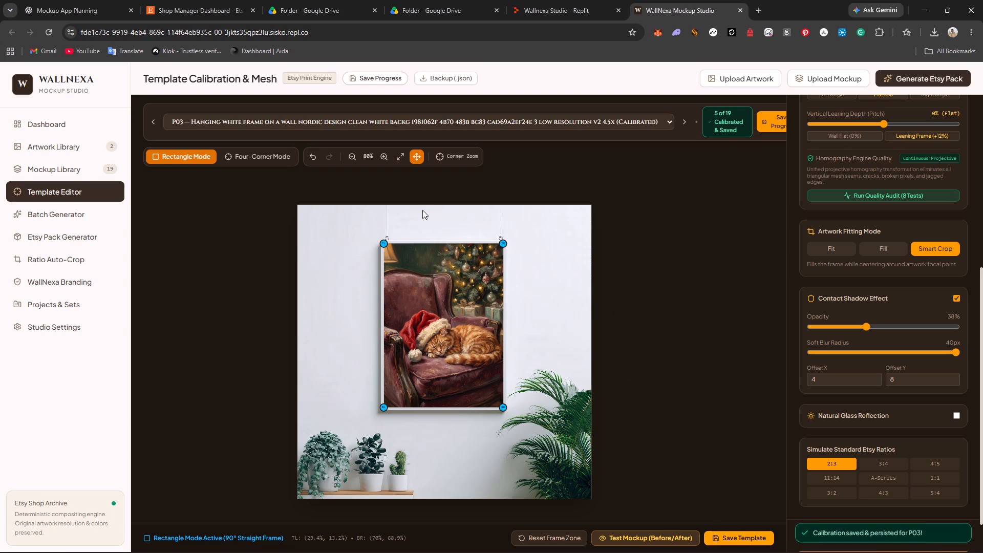
Open P04 and fit the artwork's top corners inside the wooden frame, with top-left at about 33.7%, 12.1% and the right edge at about 67.2%.
click(247, 125)
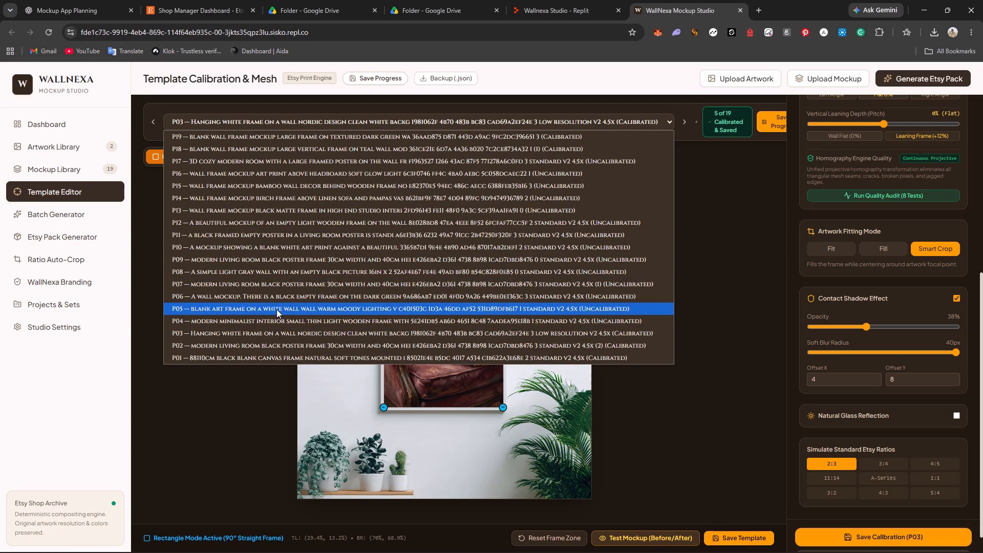
click(277, 316)
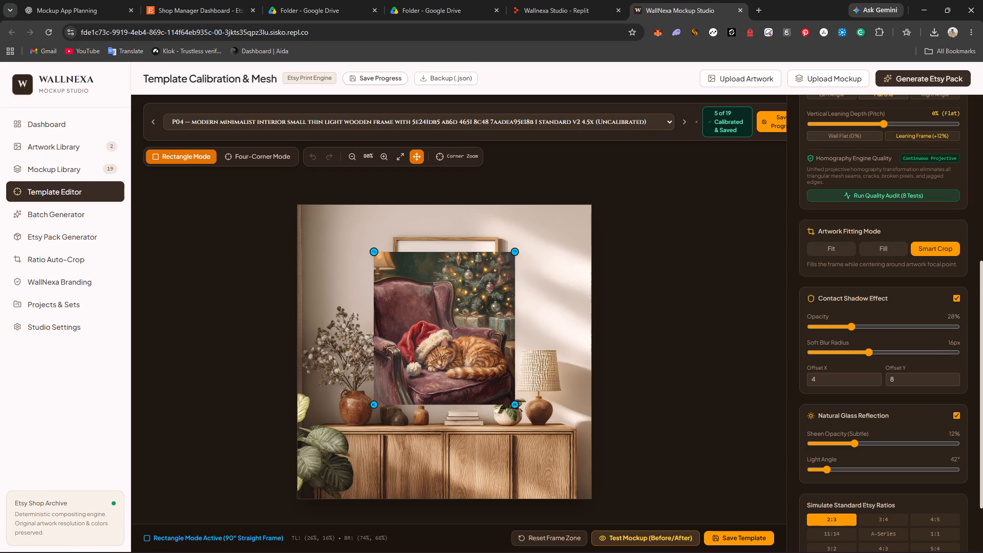
drag(374, 250, 398, 240)
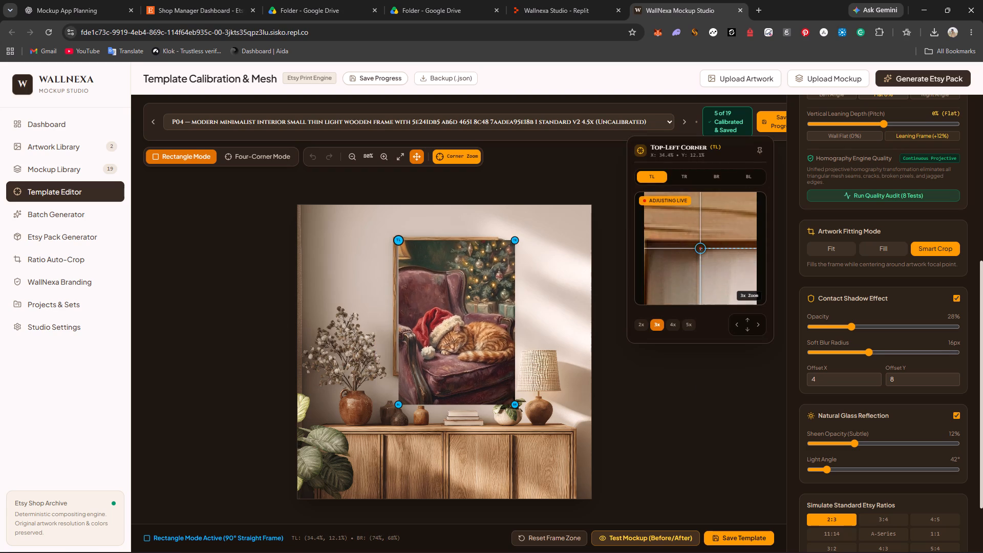
drag(398, 240, 397, 240)
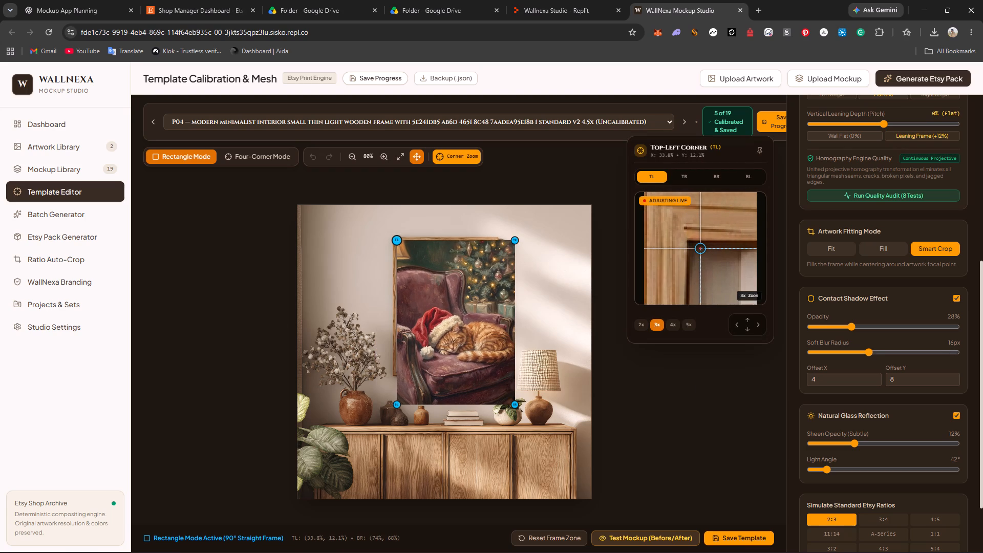
drag(397, 240, 396, 240)
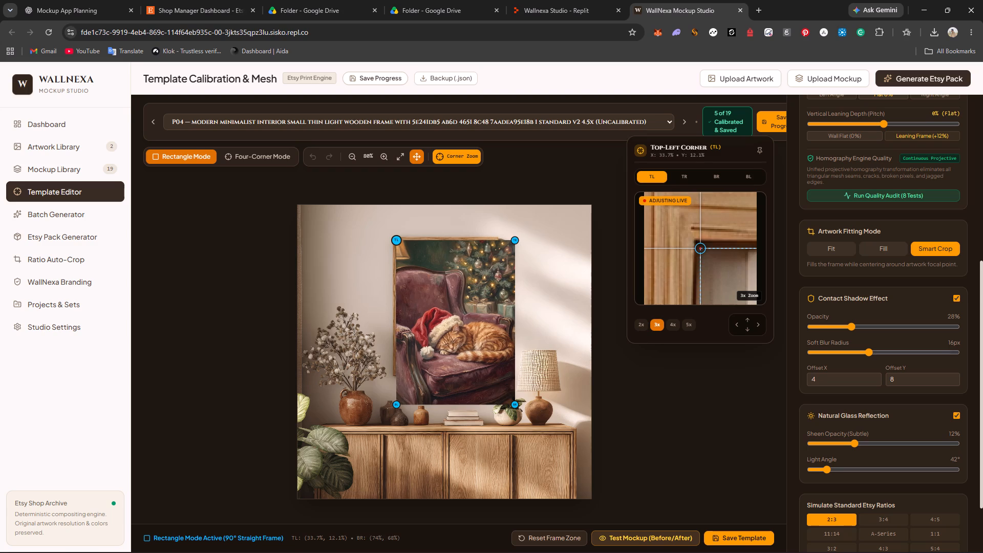
drag(396, 240, 396, 240)
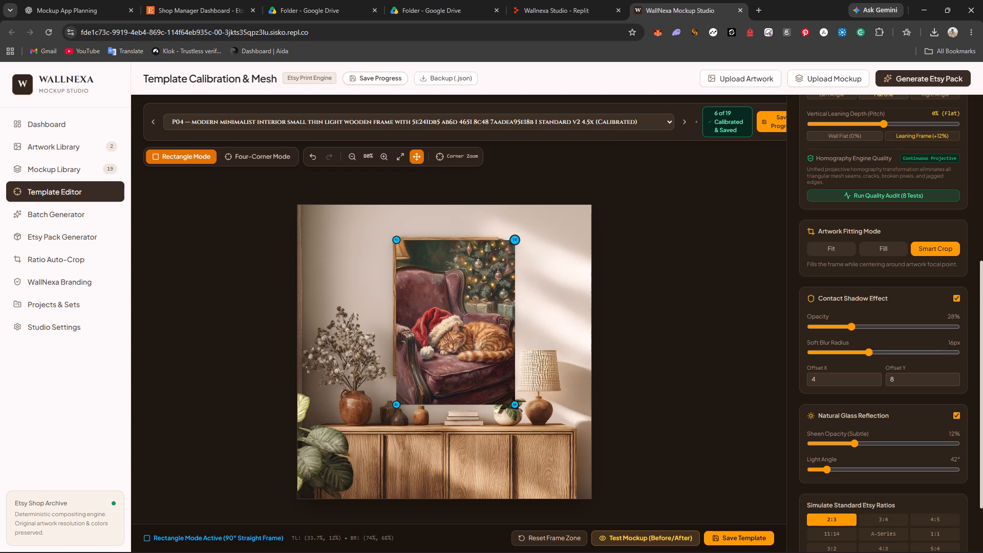
drag(513, 239, 494, 240)
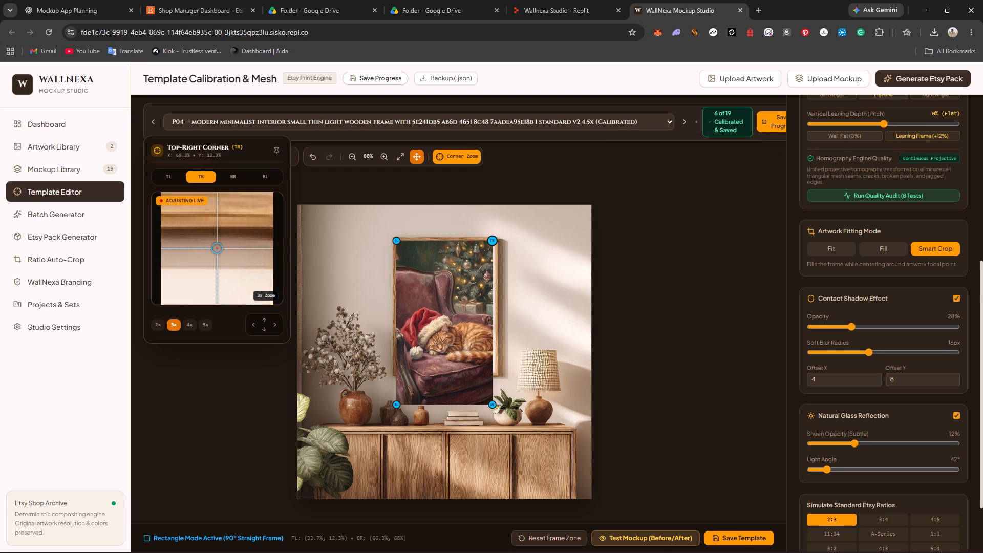
drag(494, 240, 495, 240)
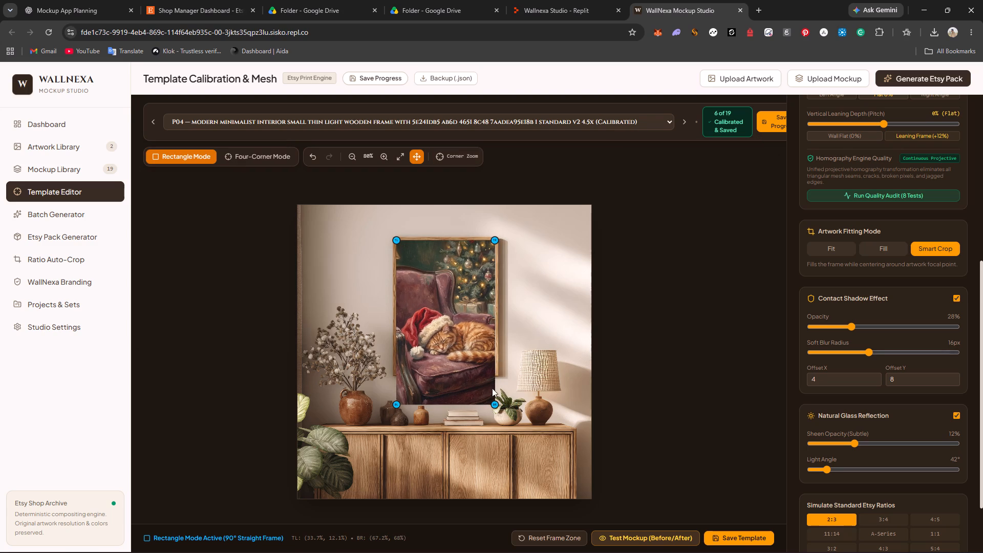
Fit the artwork rectangle's bottom corners inside P04's wooden frame, with bottom-right at about 67.4%, 57.1%.
drag(494, 404, 491, 371)
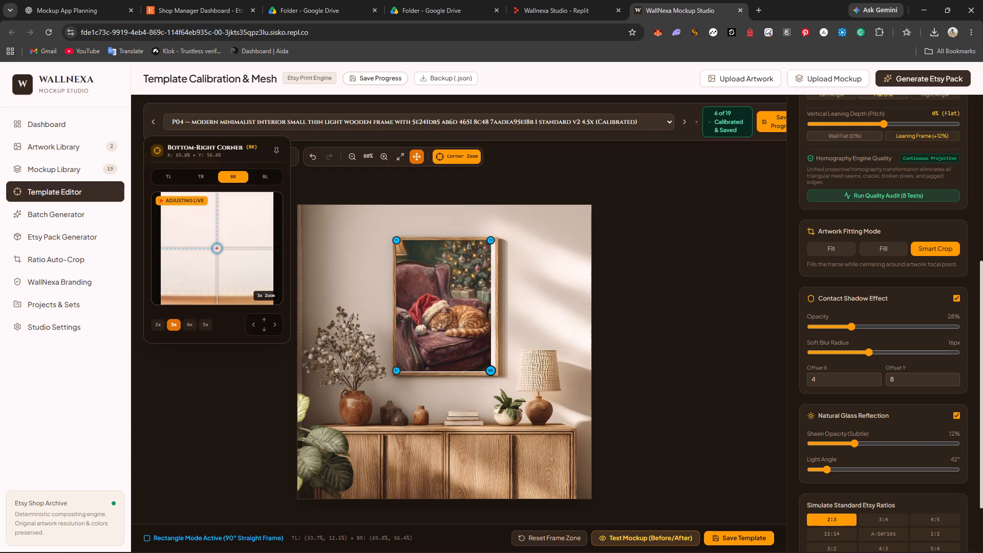
drag(491, 371, 495, 374)
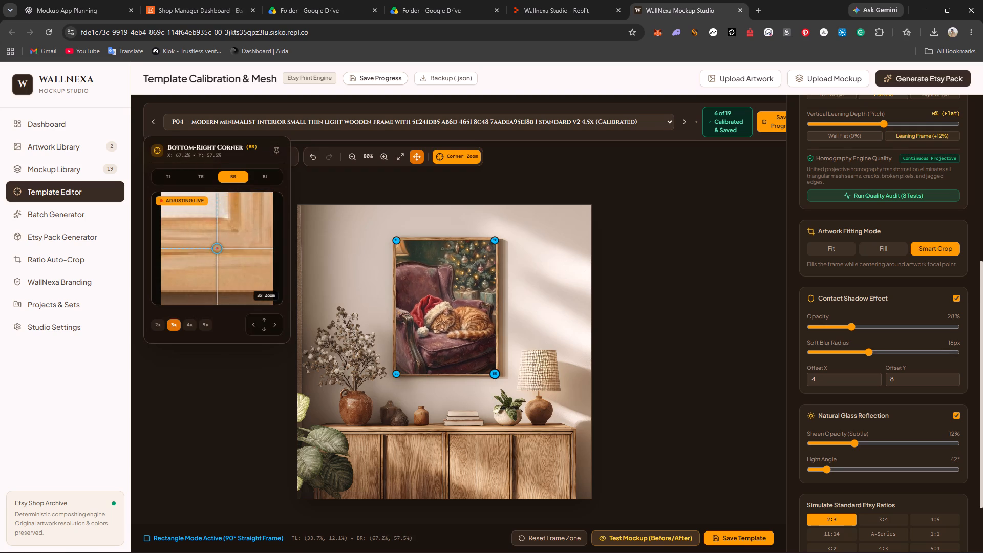
drag(495, 374, 495, 372)
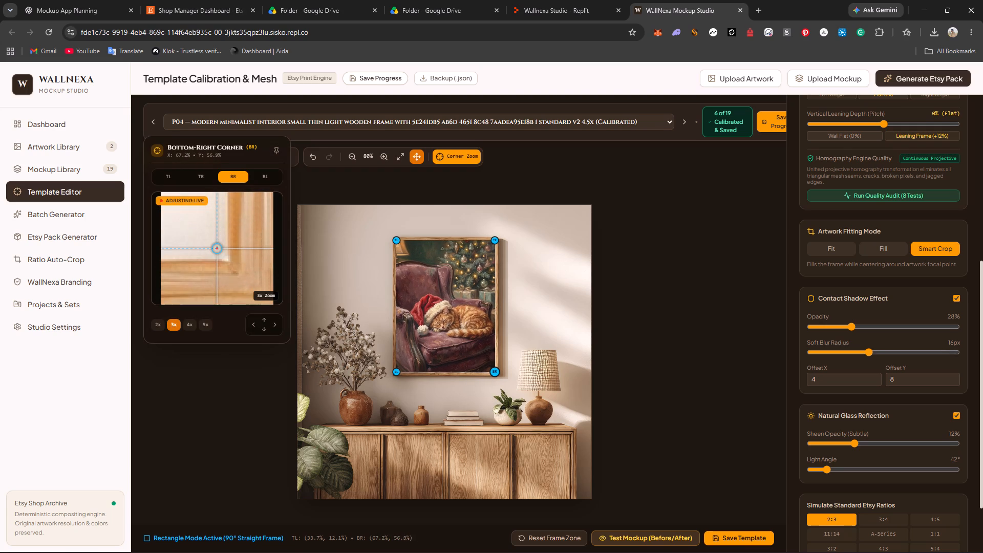
drag(495, 372, 496, 373)
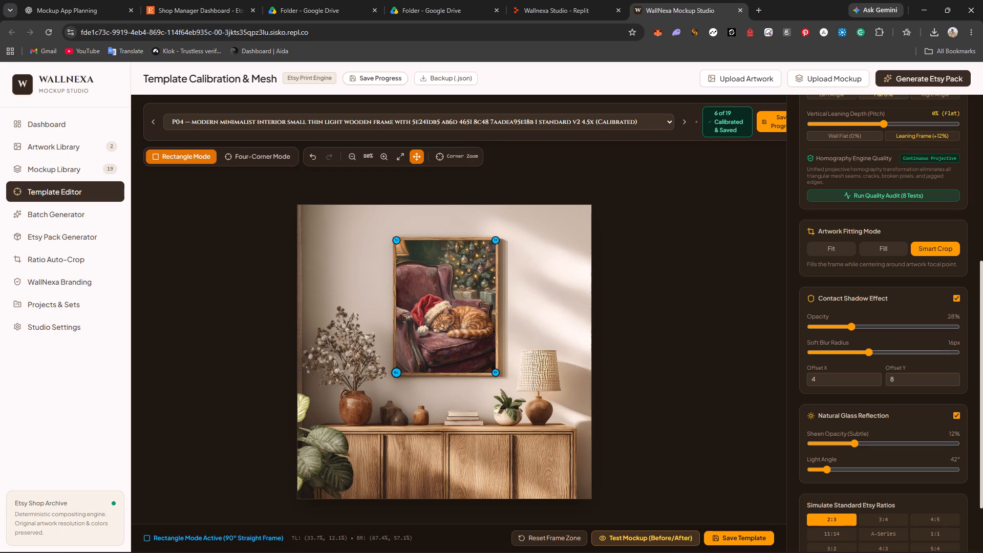
click(398, 374)
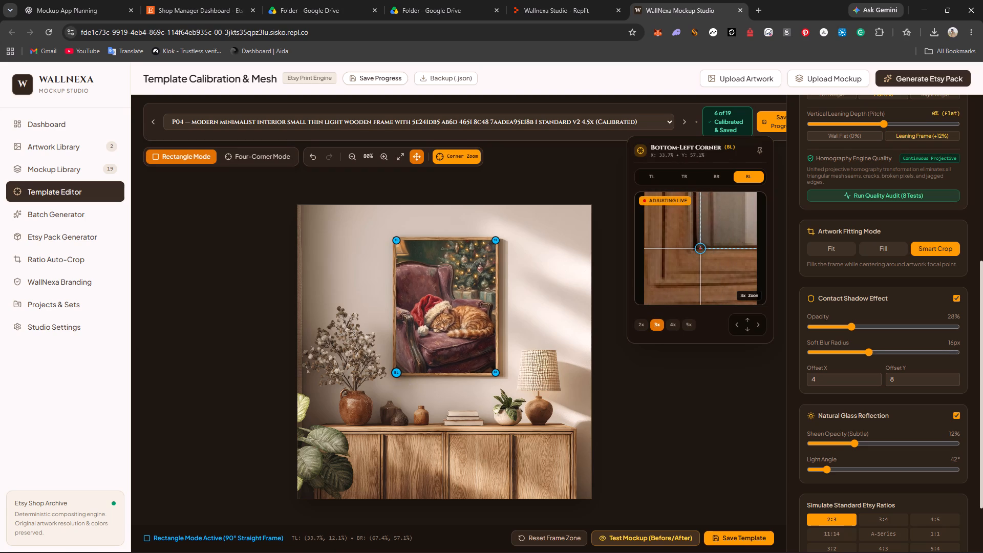
click(398, 243)
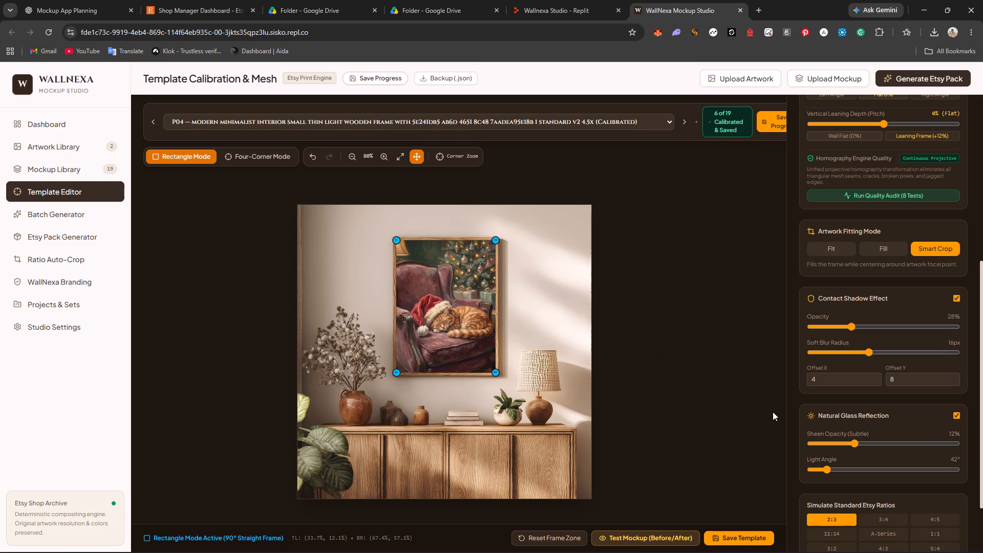
Set the sheen opacity of P04's natural glass reflection to 0%.
drag(853, 441, 906, 442)
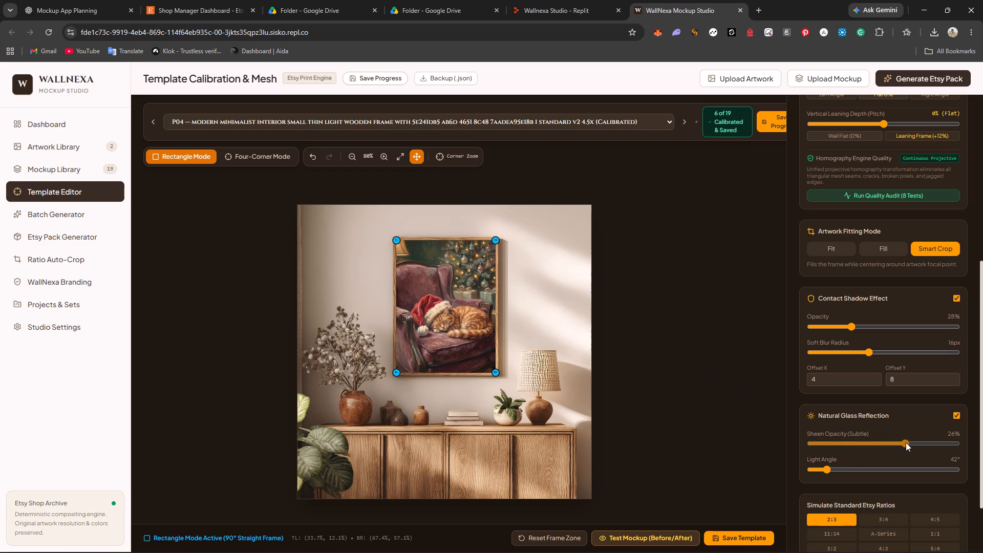
drag(906, 442, 795, 445)
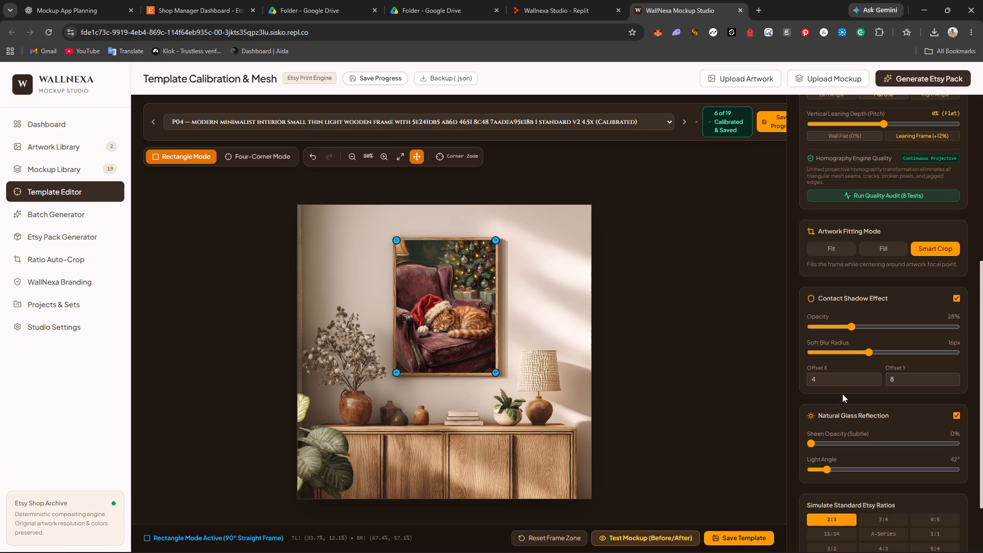
Set P04's contact shadow to 60% opacity and a 40px soft blur radius, and save the template.
drag(850, 327, 888, 328)
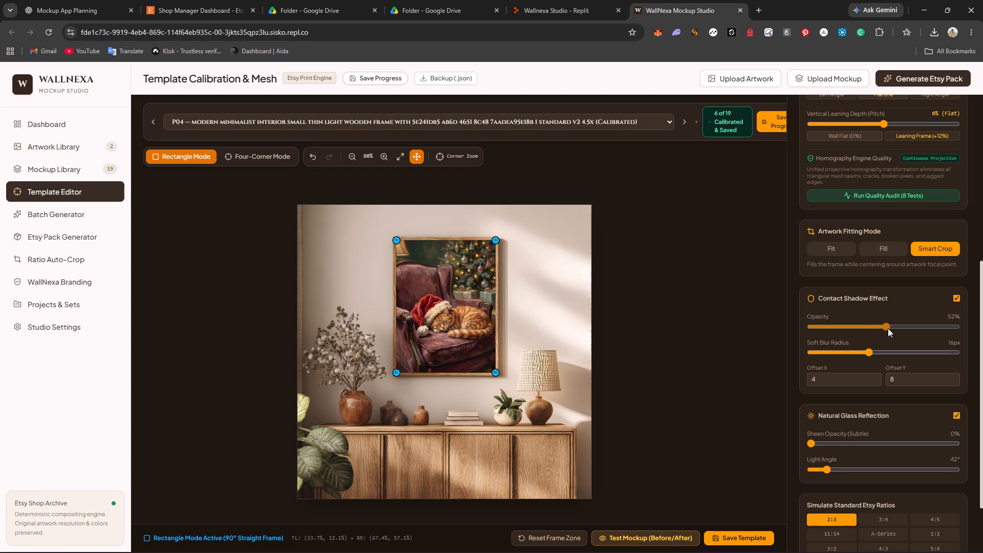
drag(888, 328, 924, 328)
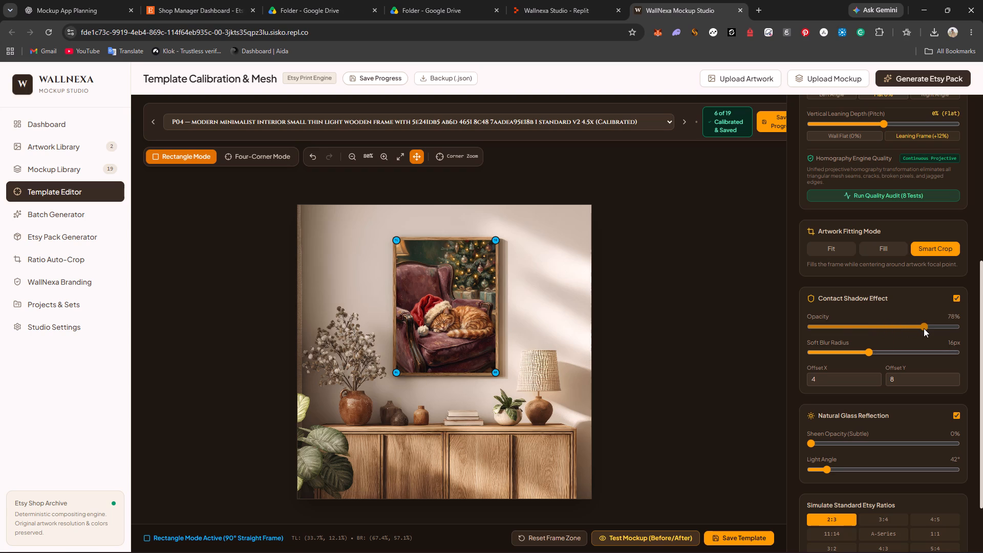
drag(924, 328, 899, 328)
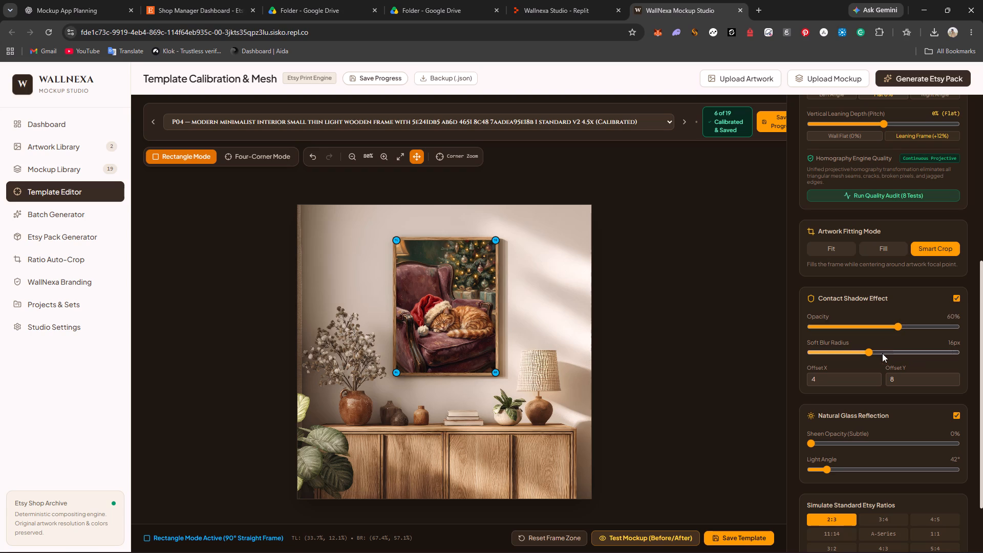
drag(870, 350, 954, 349)
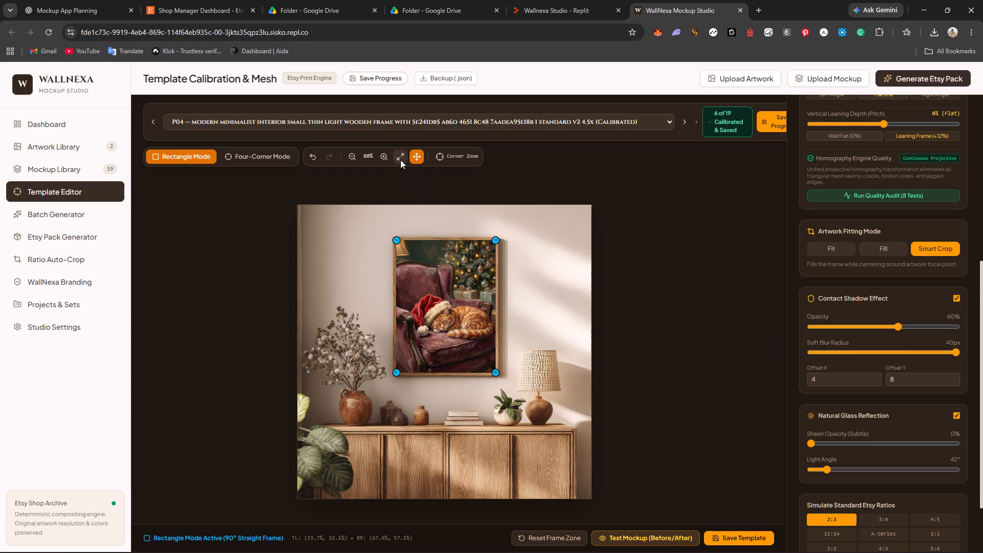
click(400, 158)
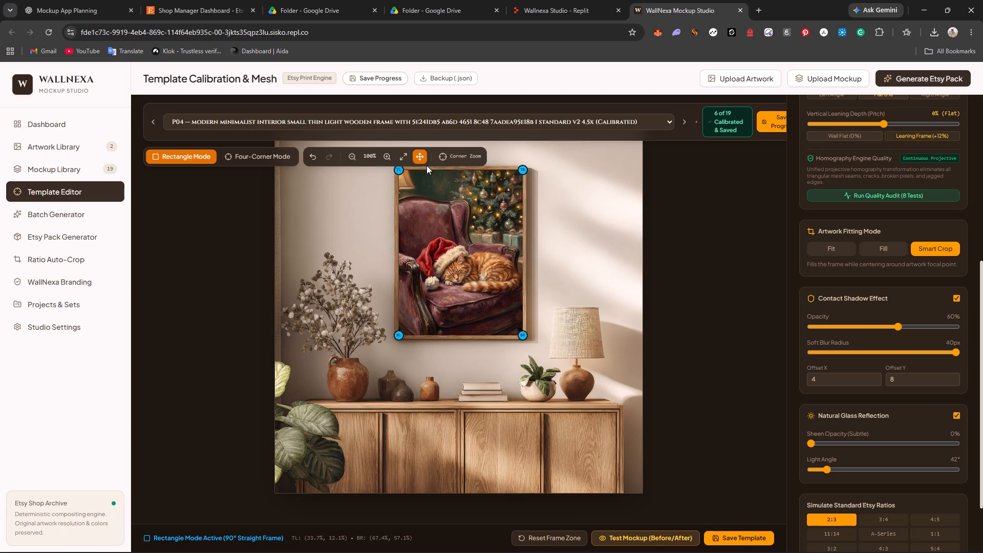
click(731, 536)
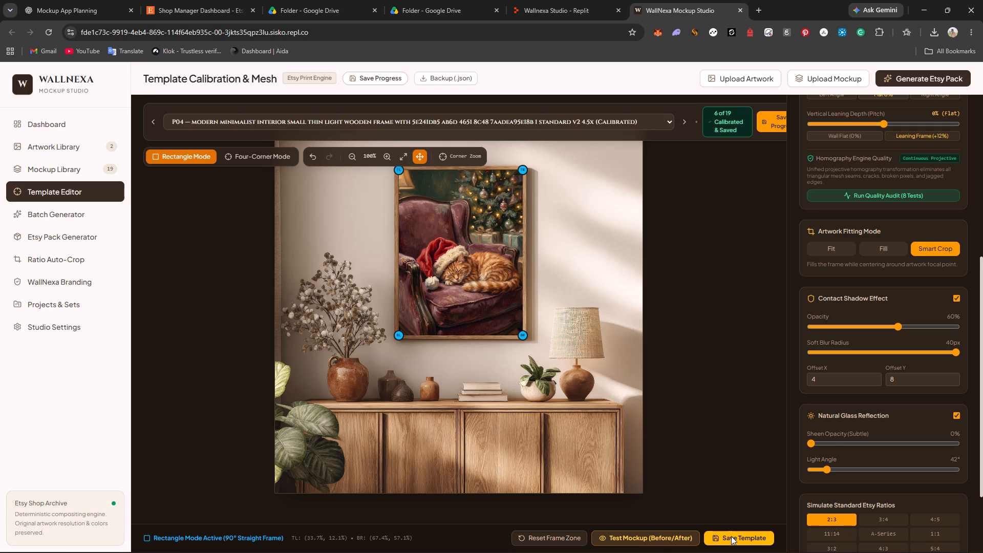
click(731, 536)
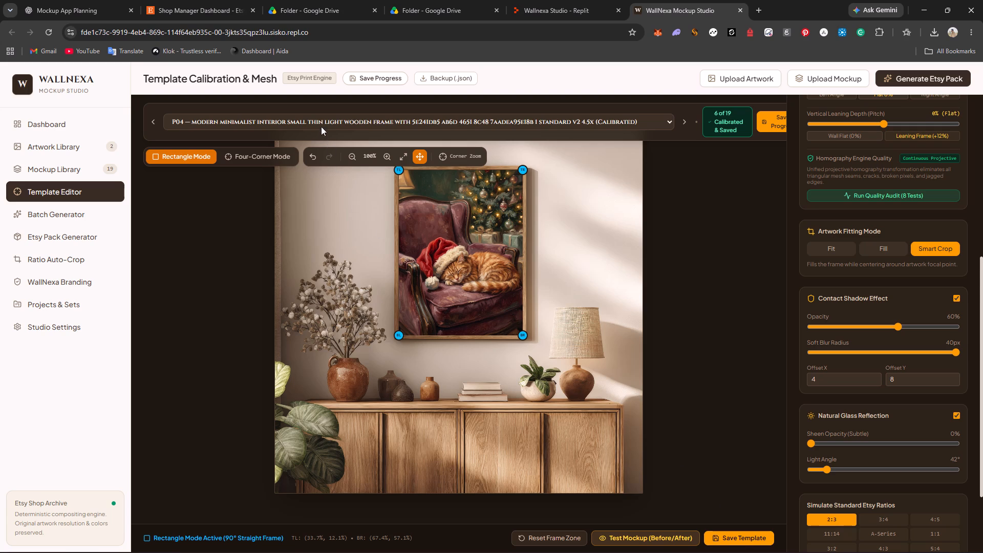
Open the P05 blank art frame template and turn off its natural glass reflection.
click(321, 124)
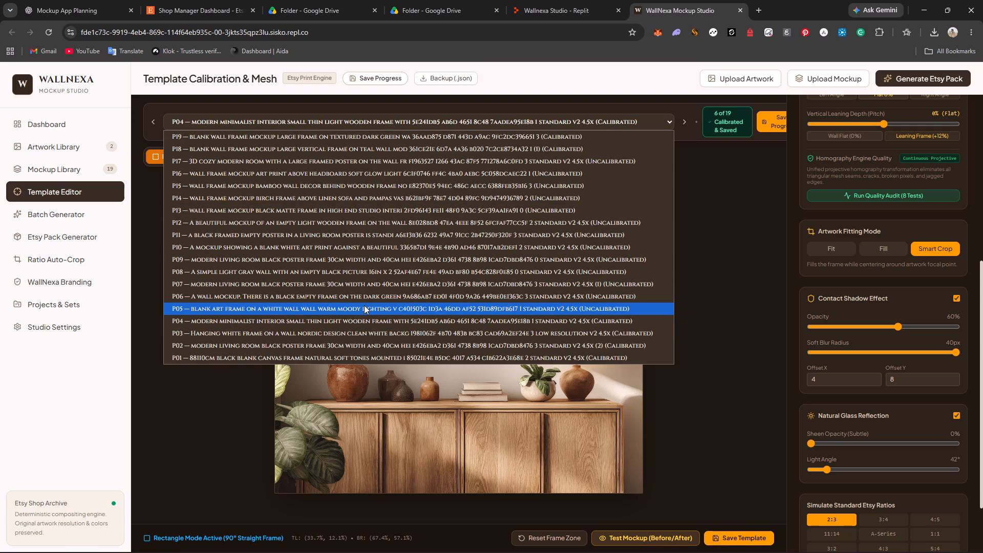
click(364, 305)
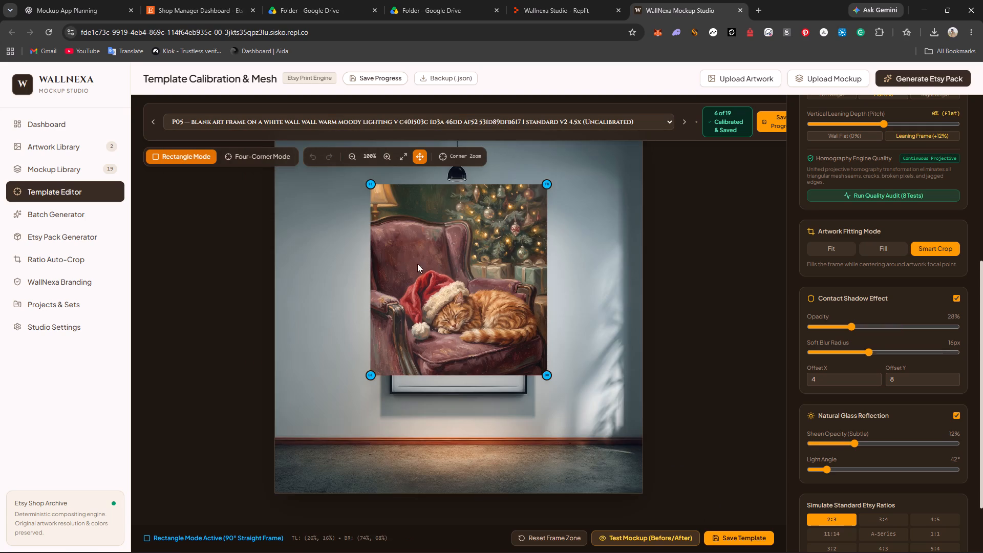
click(959, 412)
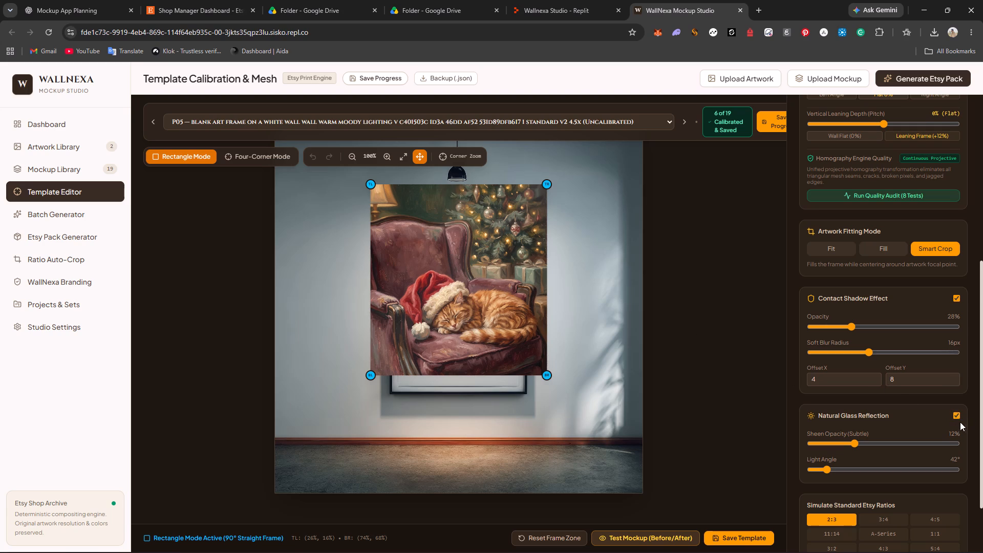
click(956, 417)
Fit the artwork rectangle's top-left corner inside P05's black frame at about 33.3%, 24.4%.
drag(373, 186, 378, 203)
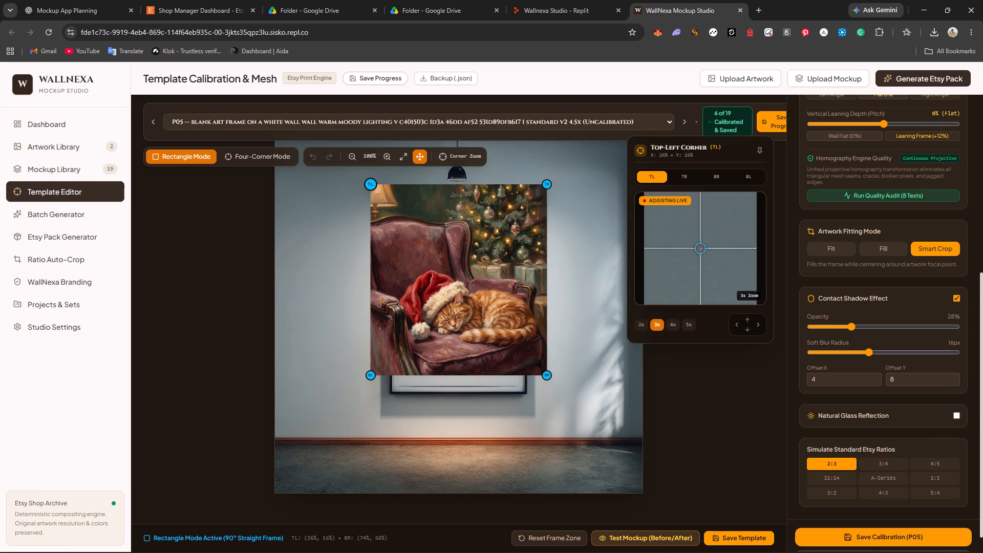
drag(378, 203, 400, 223)
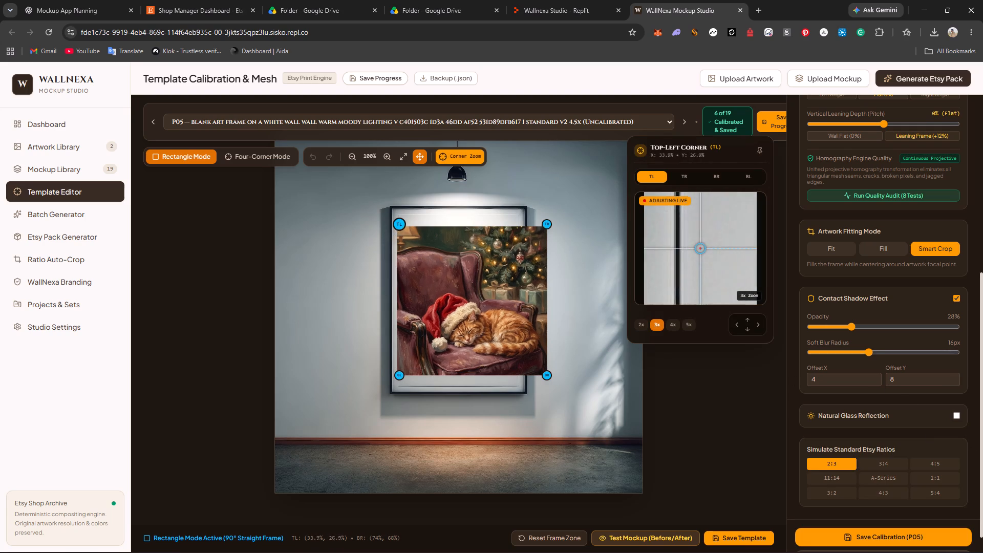
drag(400, 223, 397, 216)
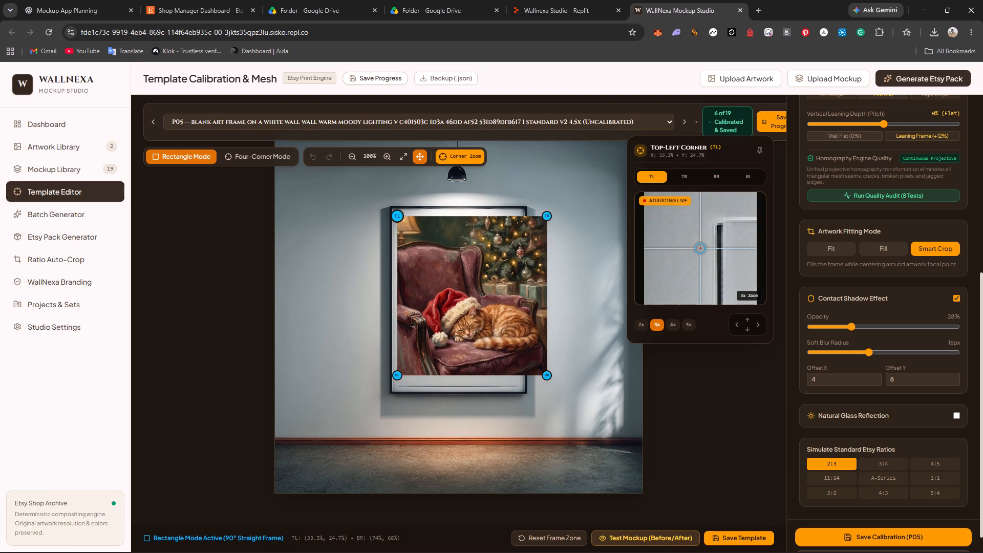
drag(397, 216, 397, 215)
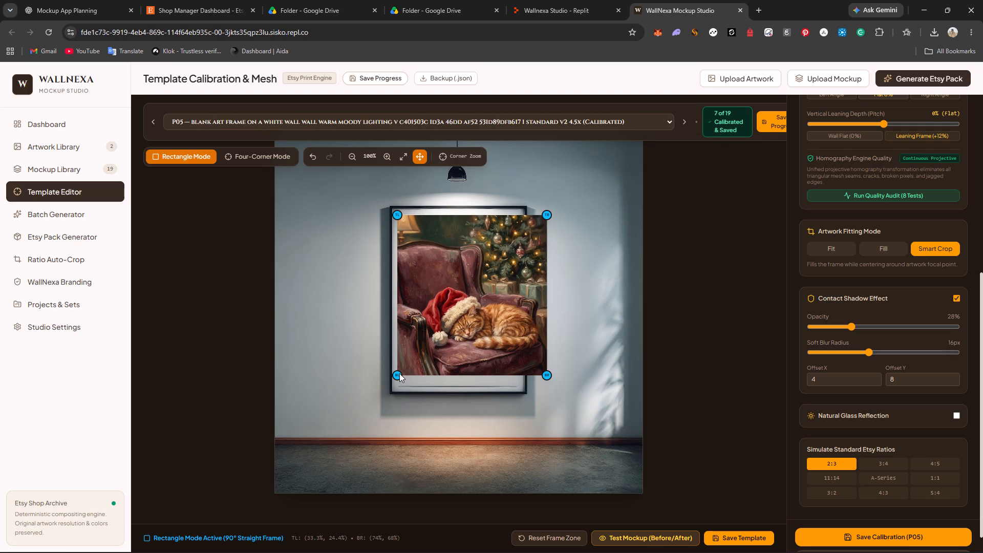
Fit the artwork rectangle's bottom corners inside P05's frame, with bottom-right at about 66.3%, 70% and the left edge at about 33.6%.
drag(398, 374, 400, 386)
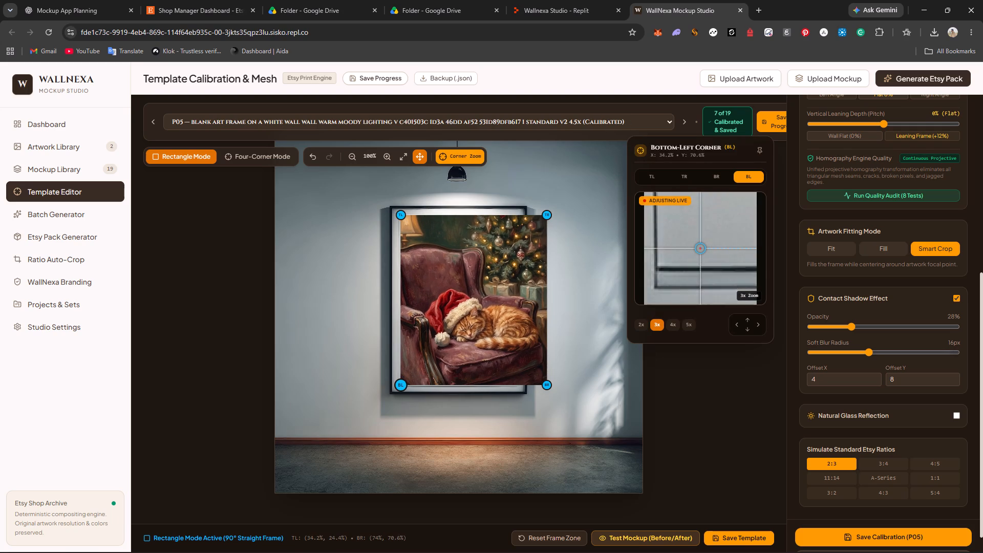
drag(400, 386, 398, 386)
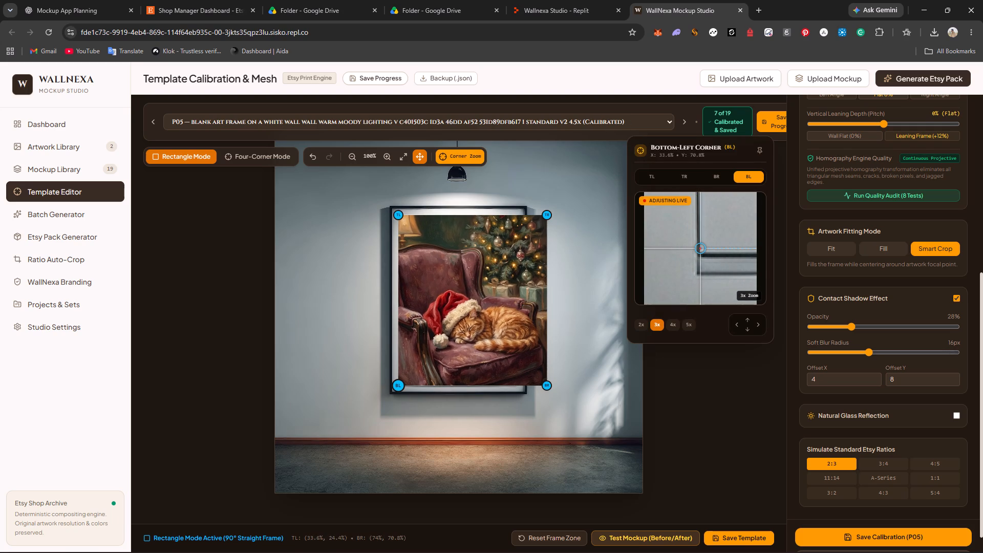
drag(398, 386, 398, 387)
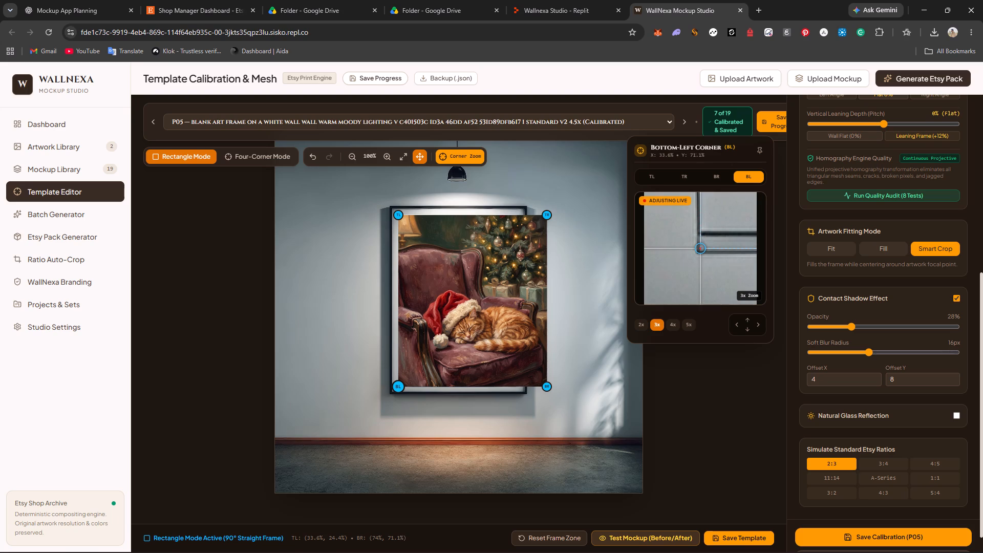
drag(398, 387, 398, 386)
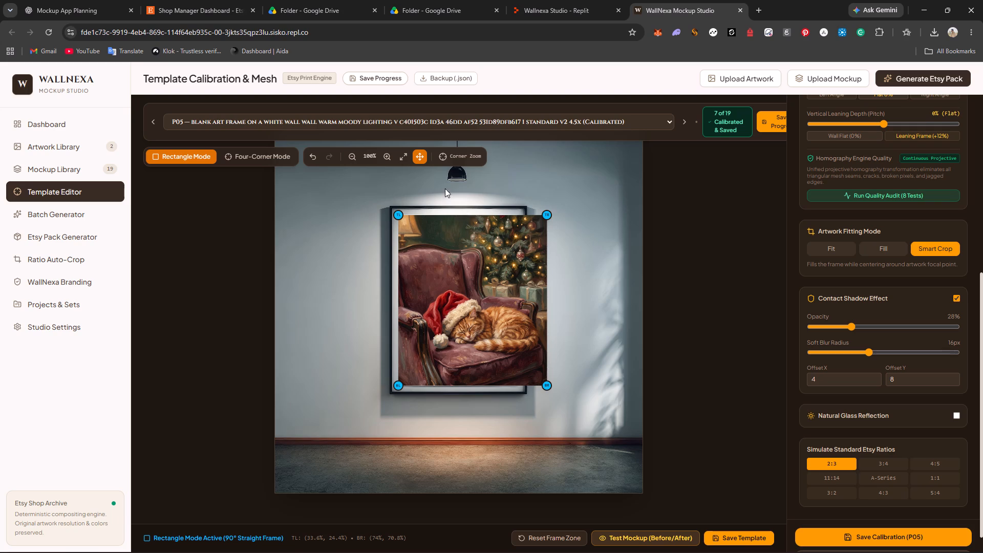
drag(547, 386, 519, 383)
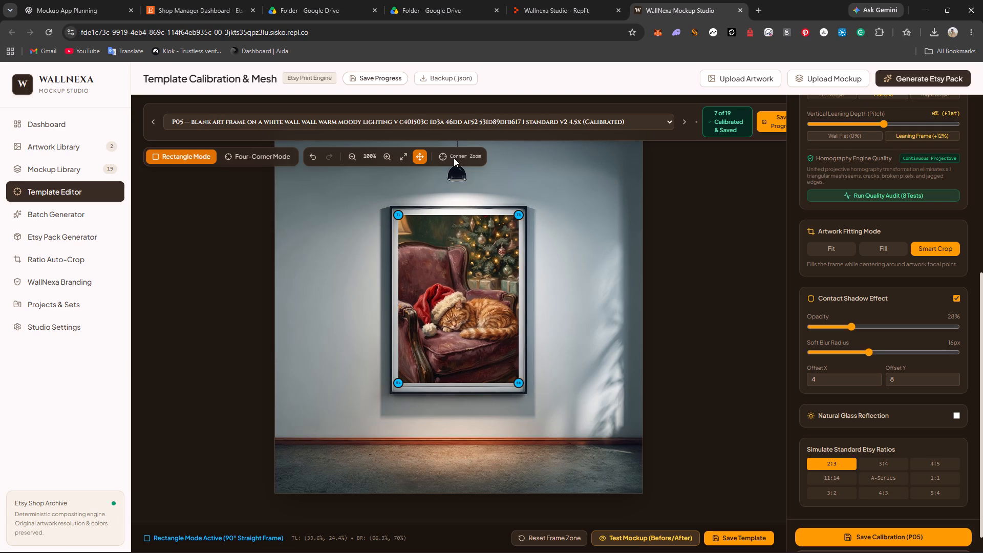
Inspect the P05 artwork rectangle's top-left and top-right corners against the frame in Corner Zoom at different magnifications, up to 4x.
click(454, 158)
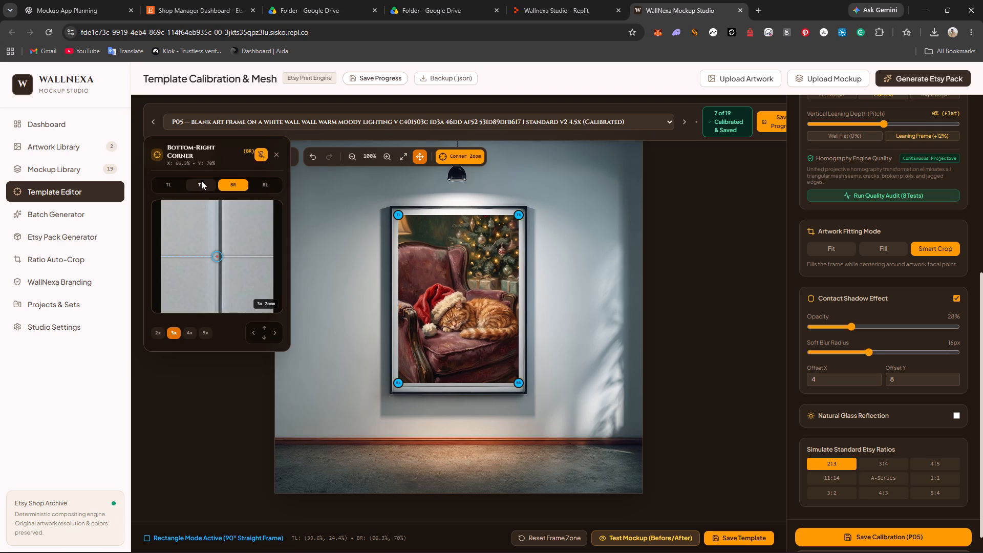
click(198, 183)
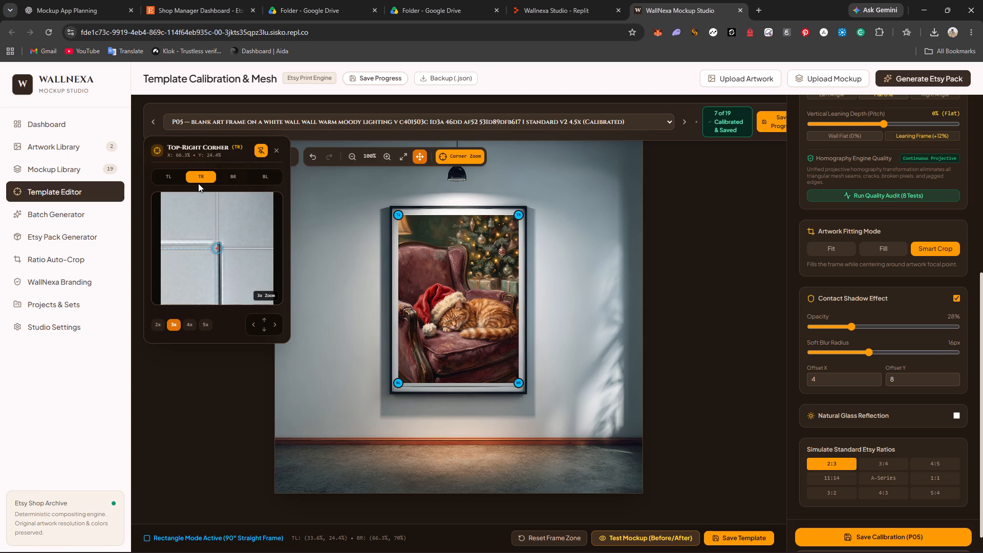
click(169, 177)
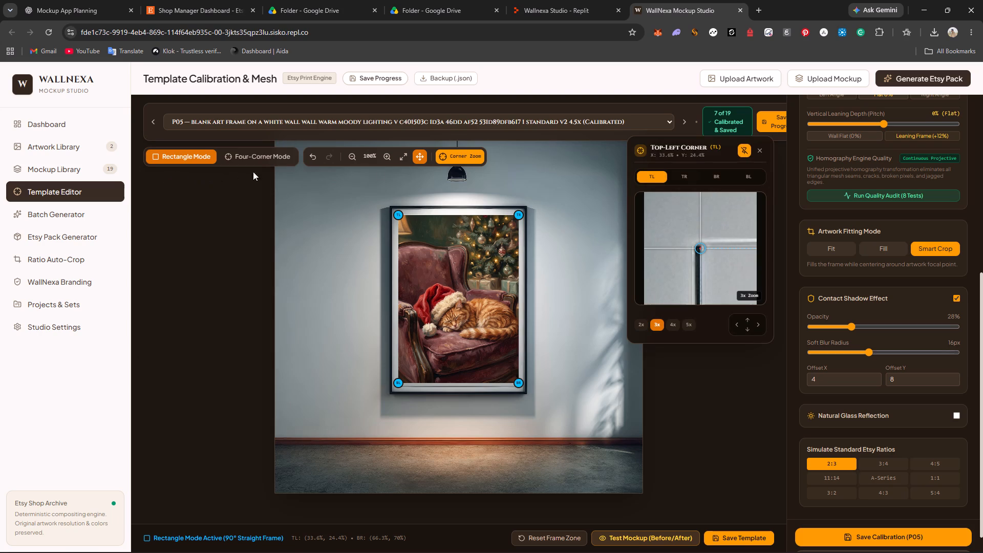
click(683, 177)
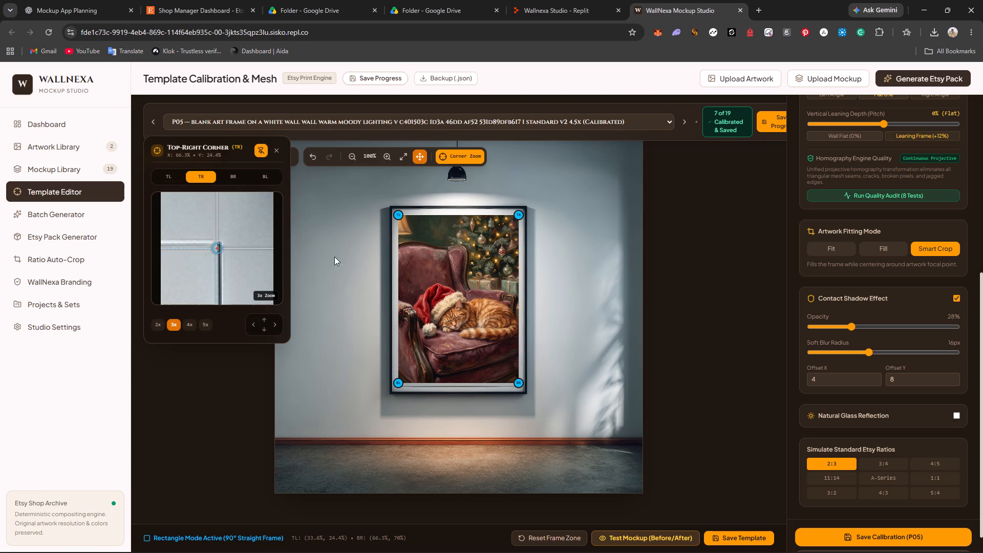
click(156, 324)
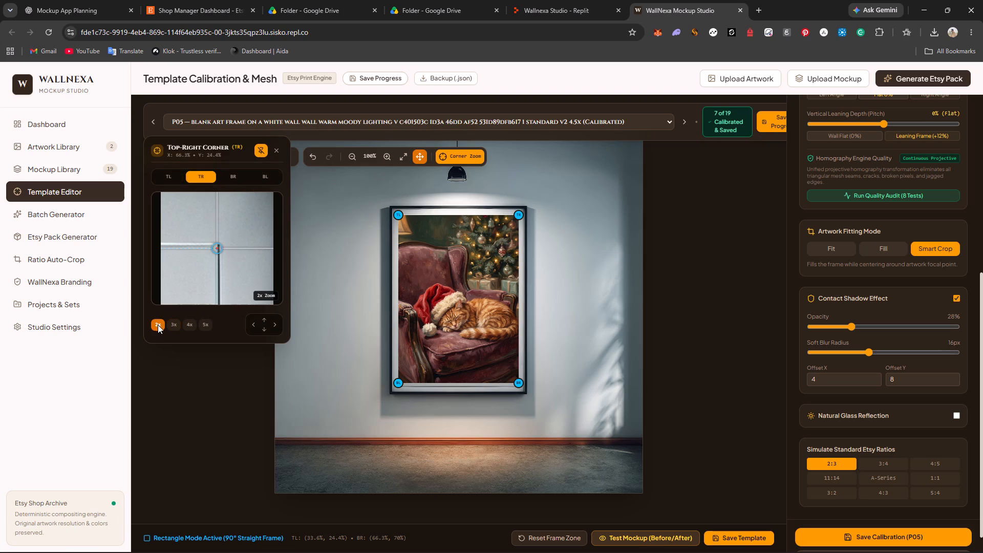
click(185, 326)
click(198, 325)
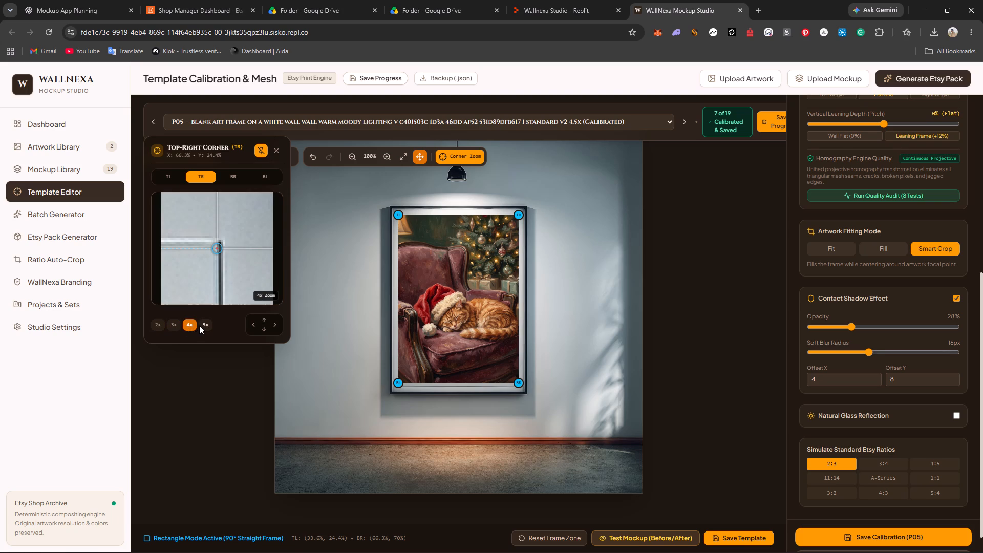
click(199, 325)
click(189, 326)
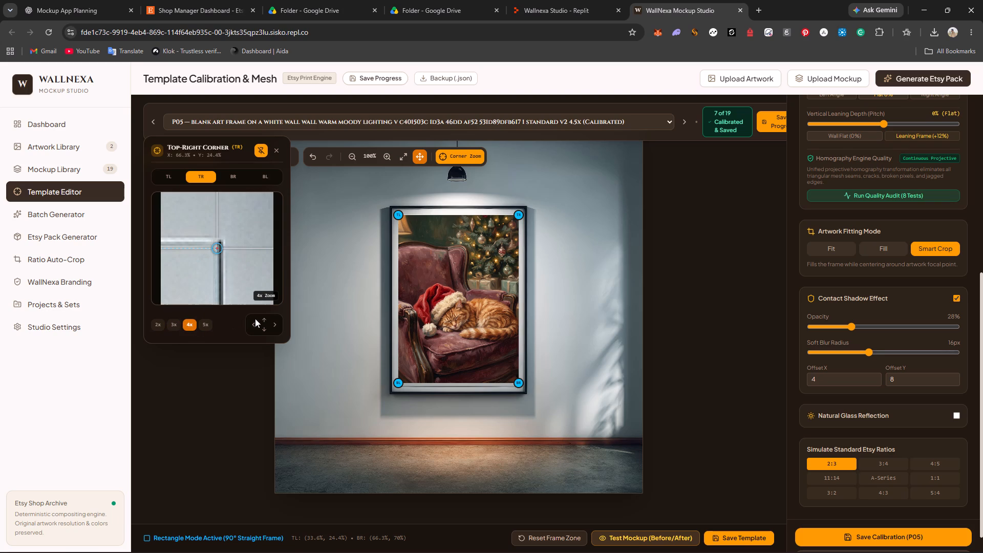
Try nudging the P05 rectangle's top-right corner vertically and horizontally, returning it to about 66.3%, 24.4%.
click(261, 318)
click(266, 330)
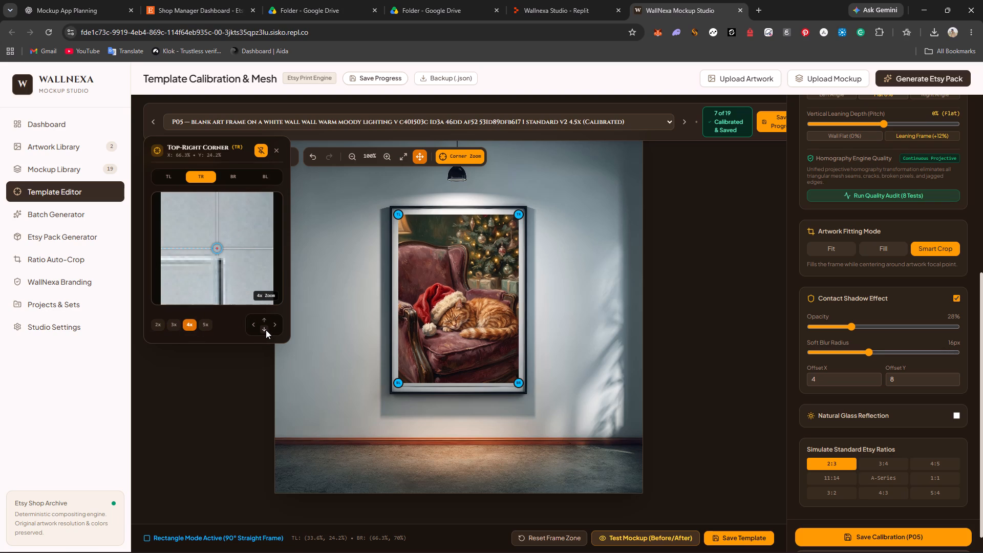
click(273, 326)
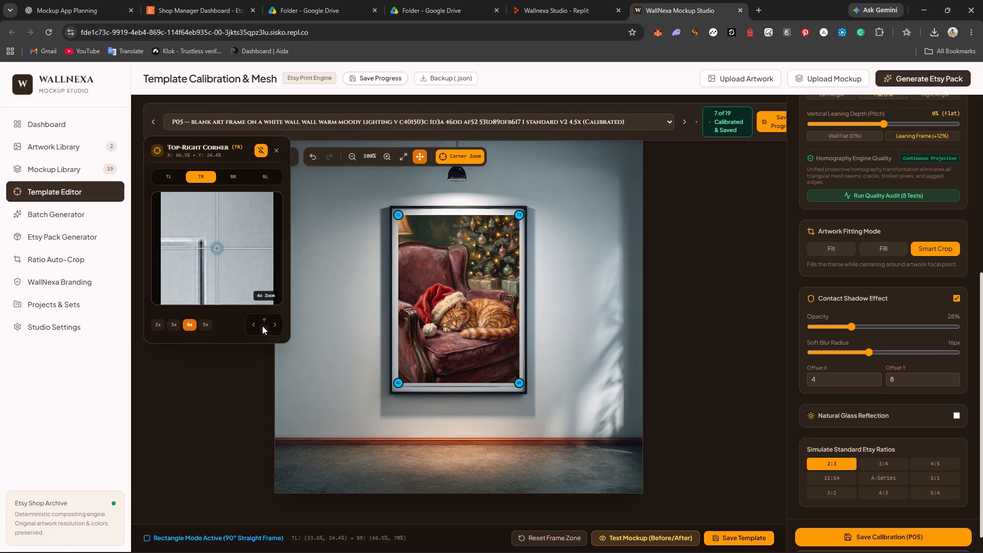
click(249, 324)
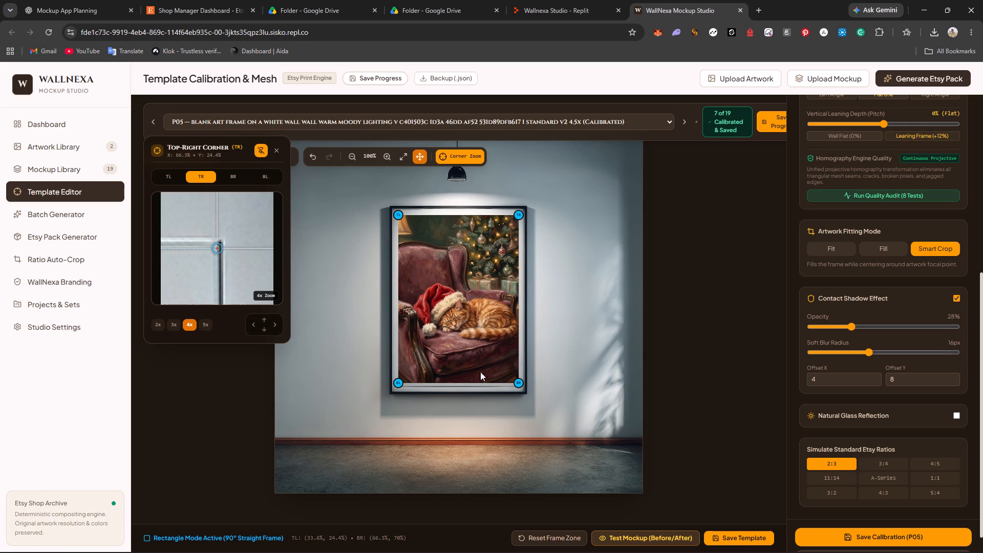
Lower the bottom edge of P05's artwork rectangle to about 71.1%, keeping the side edges at 33.6% and 66.3%.
click(520, 385)
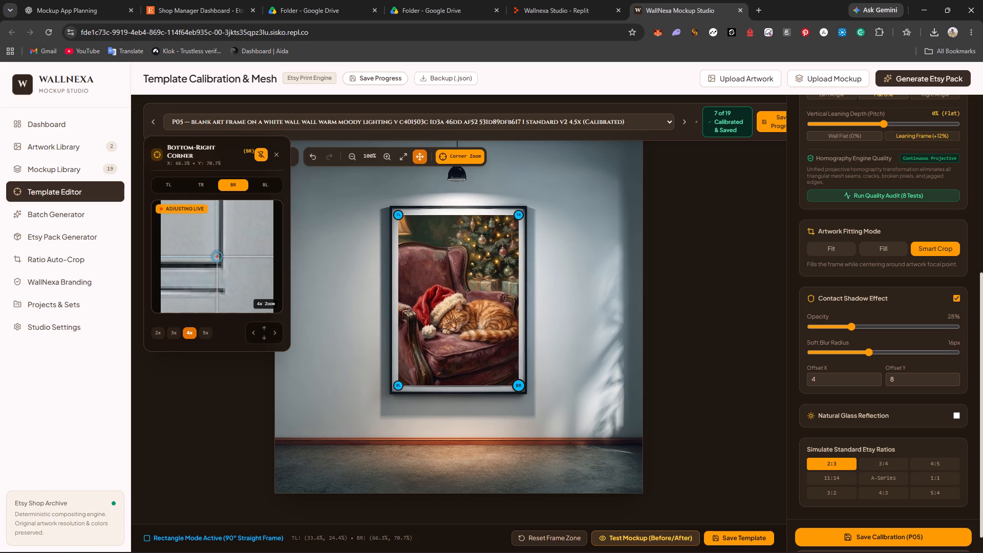
click(266, 333)
click(266, 333)
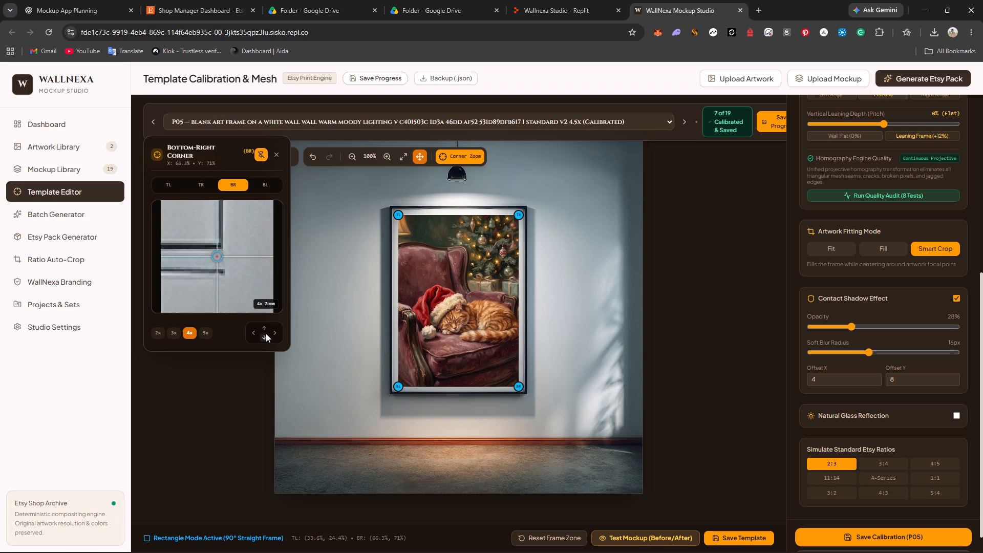
click(263, 324)
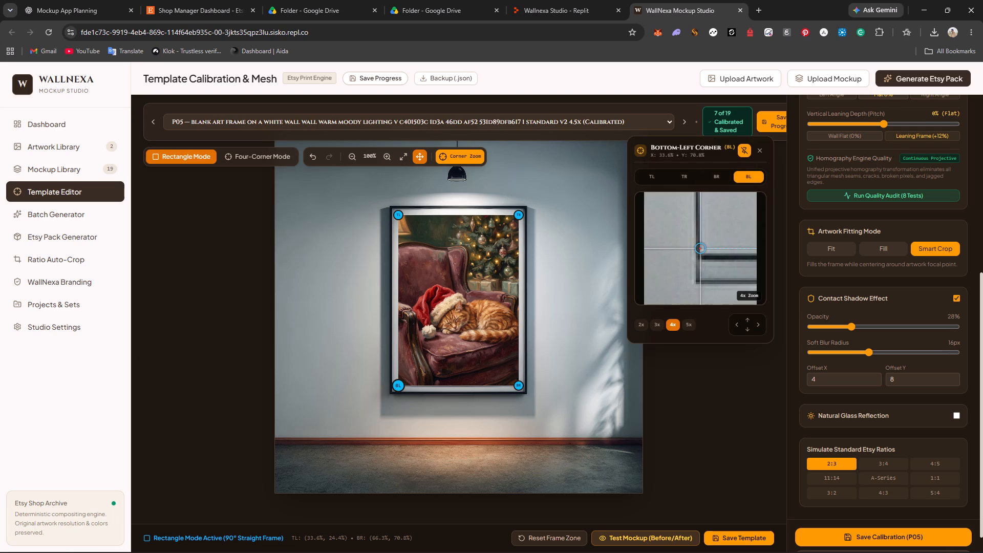
click(399, 386)
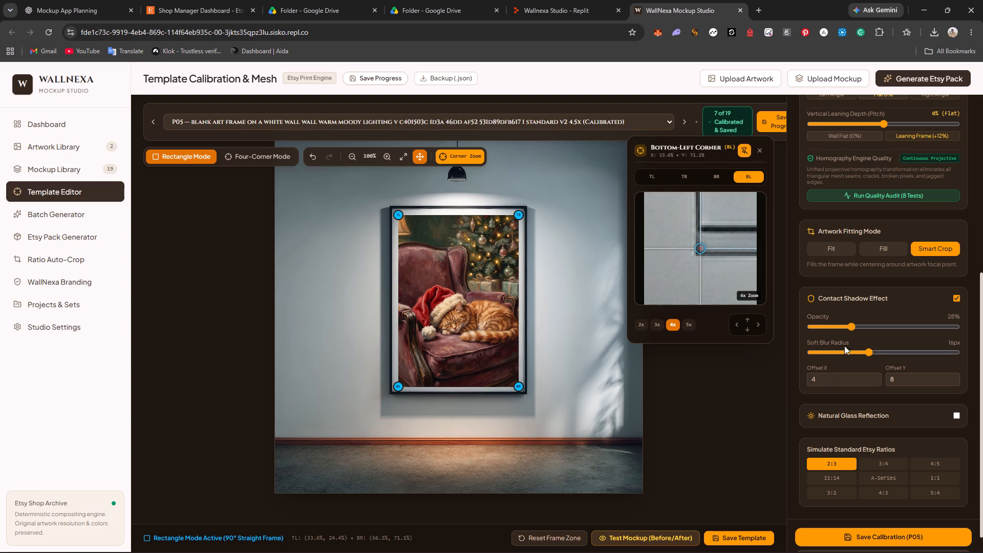
Set P05's contact shadow to 0% opacity and a 37px soft blur radius, and save the P05 calibration.
drag(855, 324, 890, 324)
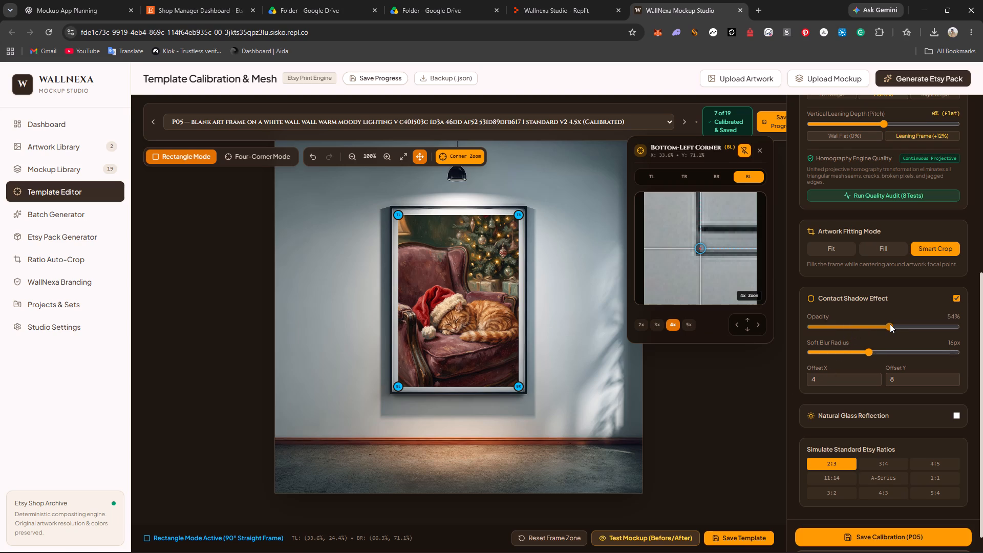
drag(890, 324, 967, 321)
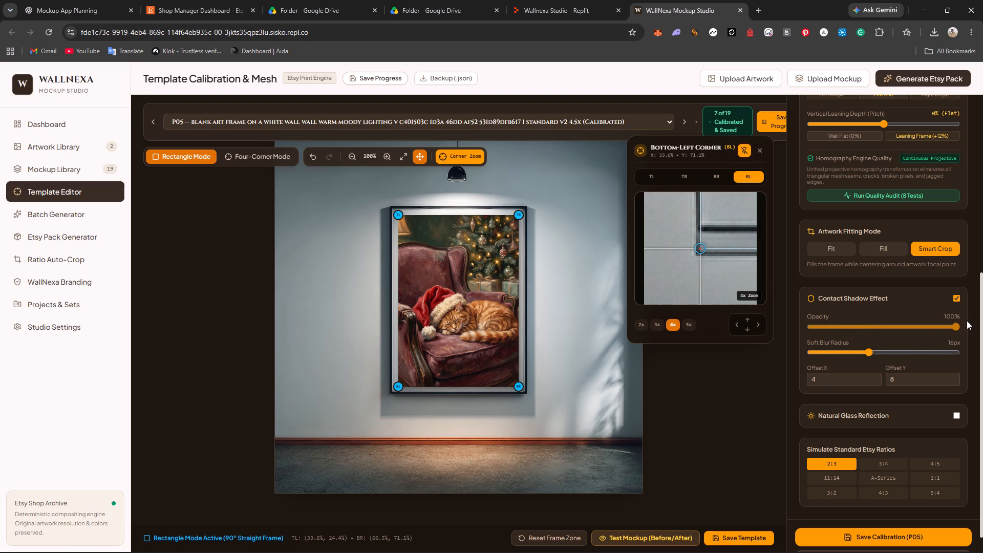
drag(967, 321, 890, 322)
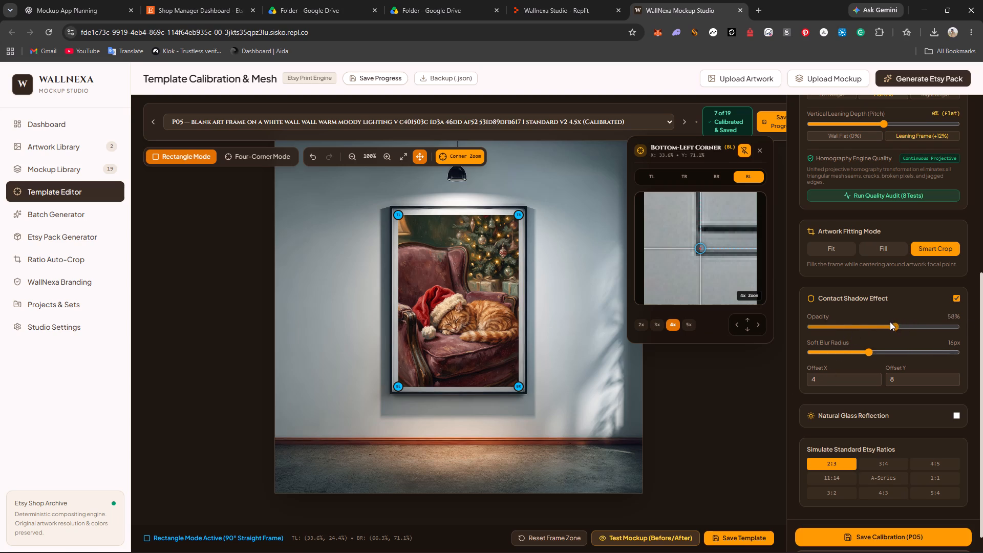
drag(890, 322, 804, 323)
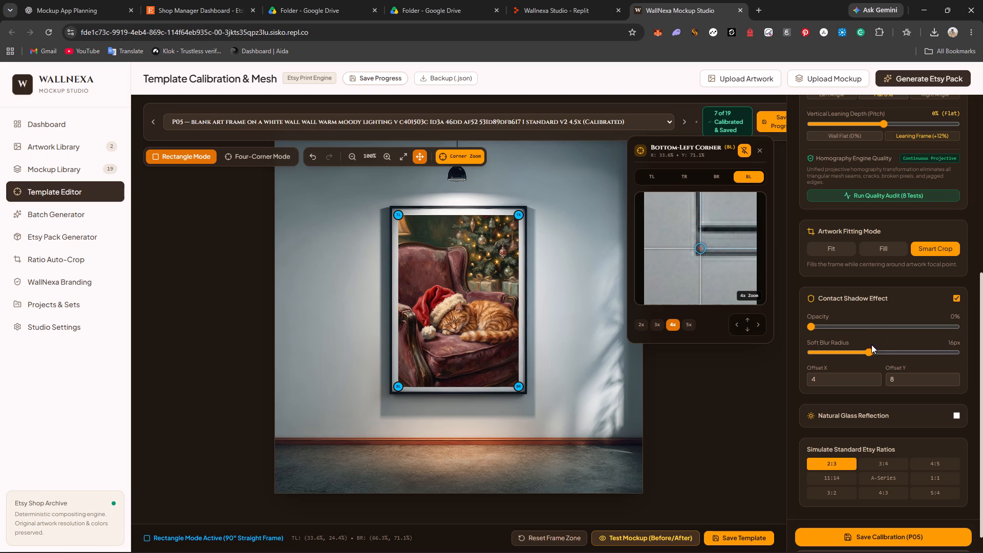
drag(869, 352, 947, 355)
click(847, 538)
scroll(880, 484, down, 4)
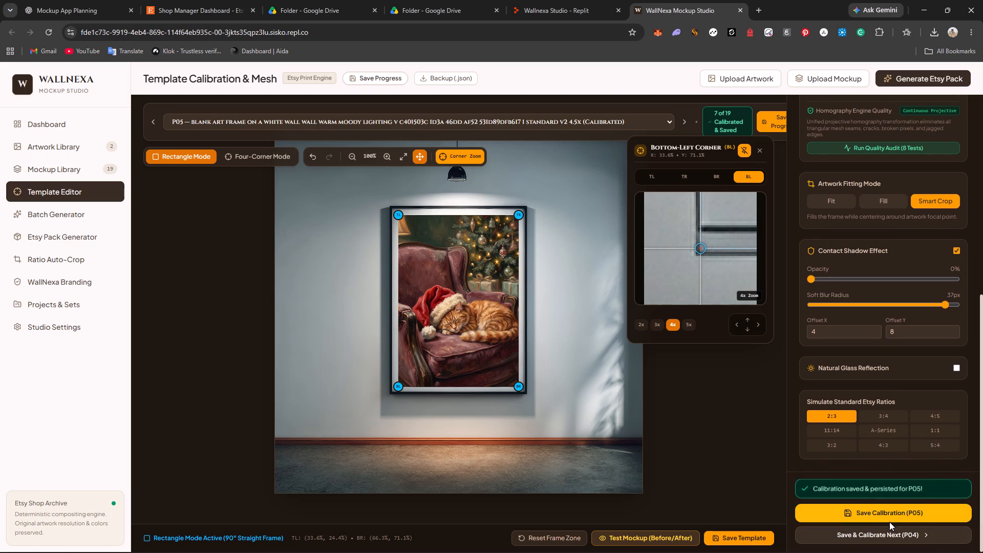
Open the P06 template with the black empty frame on dark green and turn off its natural glass reflection.
click(285, 127)
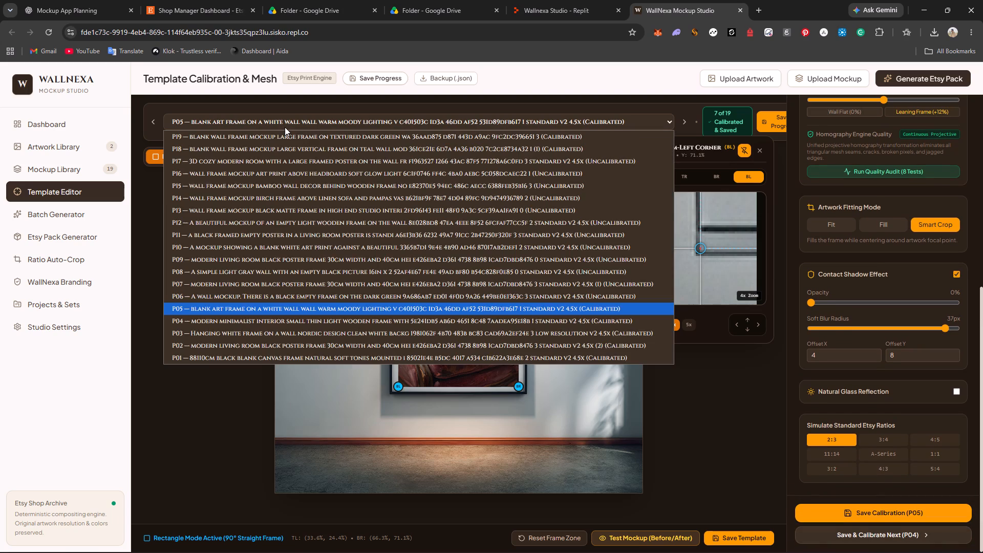
click(347, 294)
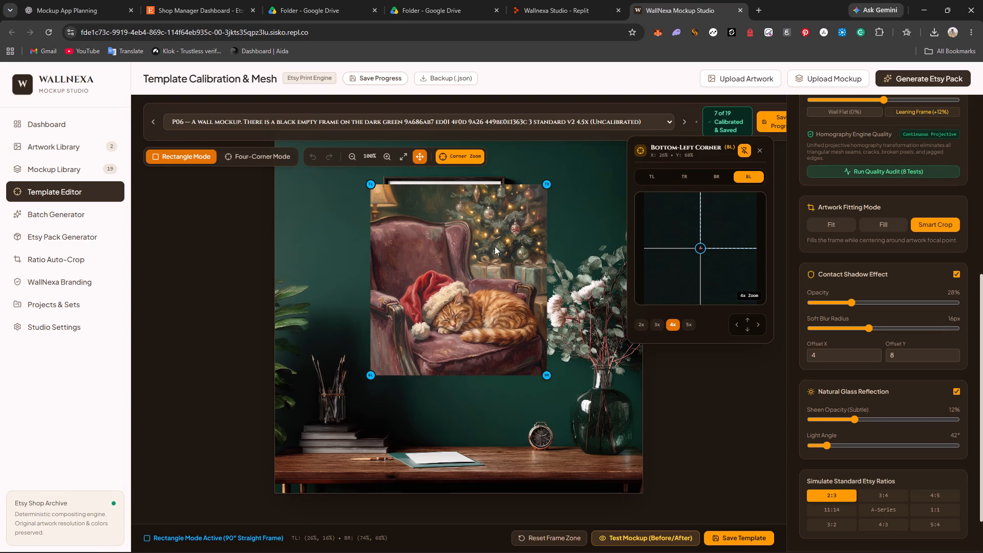
click(956, 390)
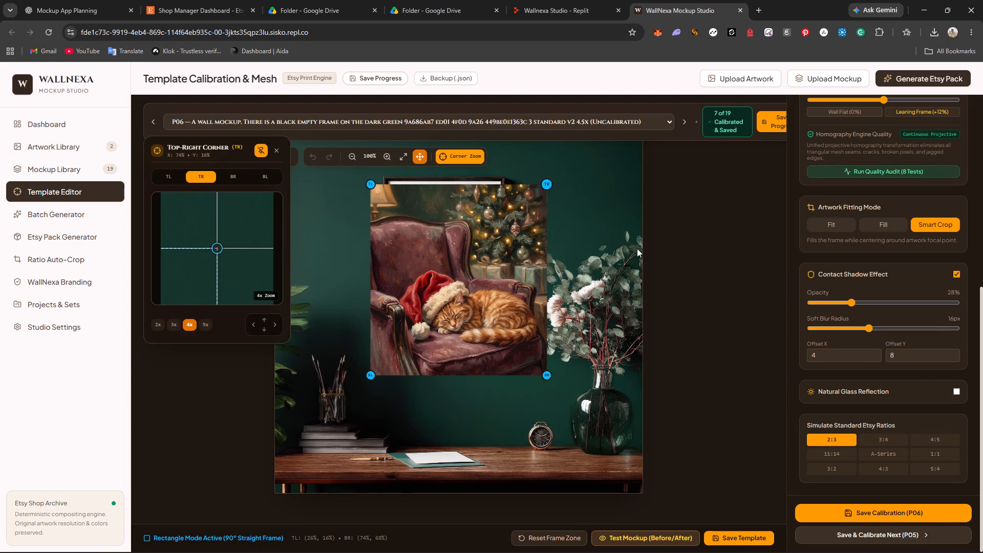
Set P06's contact shadow opacity to 26%.
click(850, 302)
Fit the artwork rectangle's top-right corner inside P06's black frame at about 61.4%, 15.4%.
drag(545, 188, 496, 189)
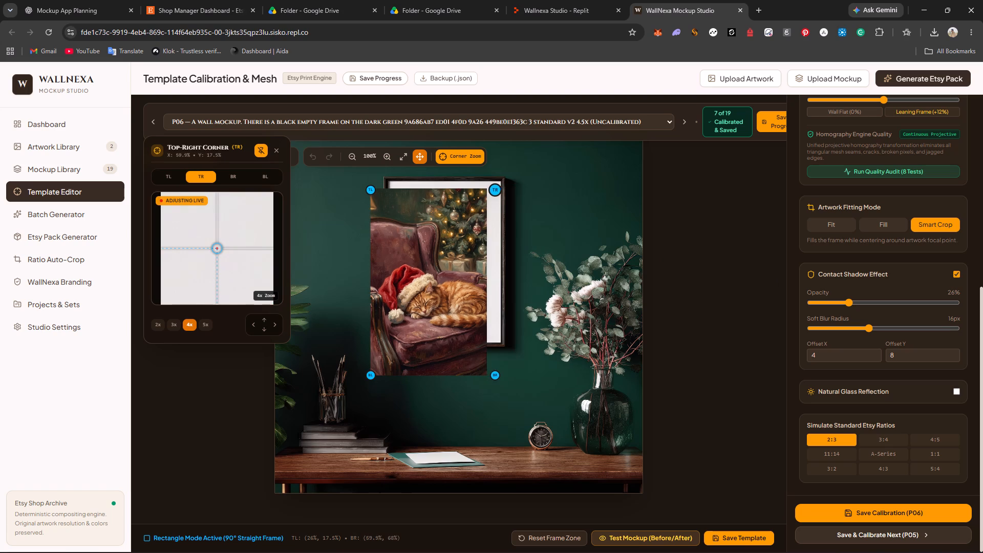
drag(496, 189, 500, 182)
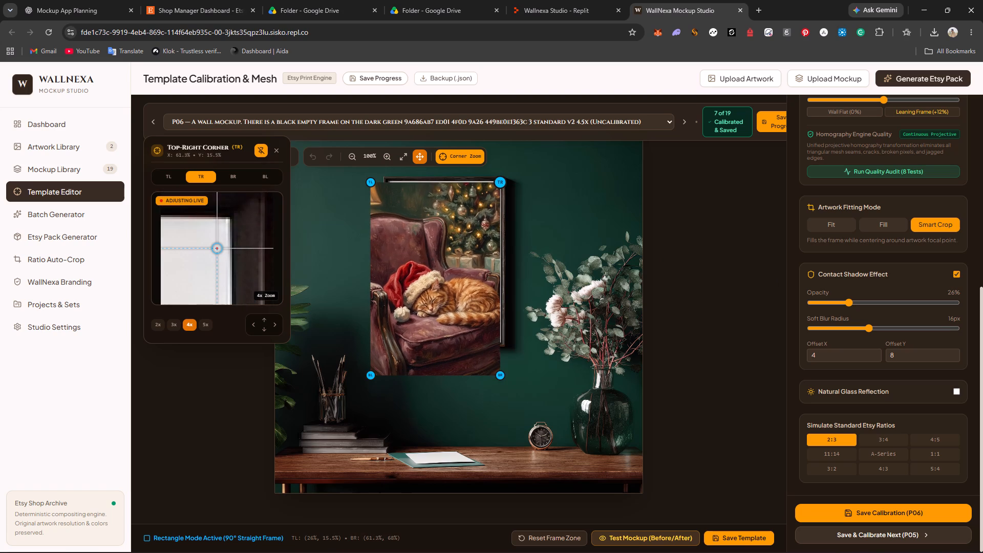
drag(500, 182, 501, 181)
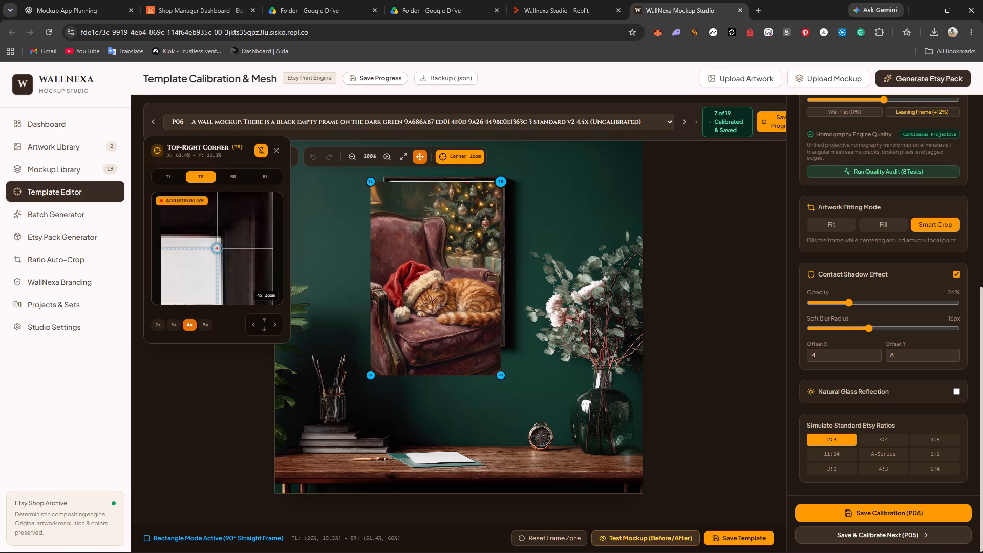
drag(501, 181, 501, 182)
Fit the artwork rectangle's bottom-left corner inside P06's black frame at about 31%, 58.9%.
drag(371, 371, 375, 330)
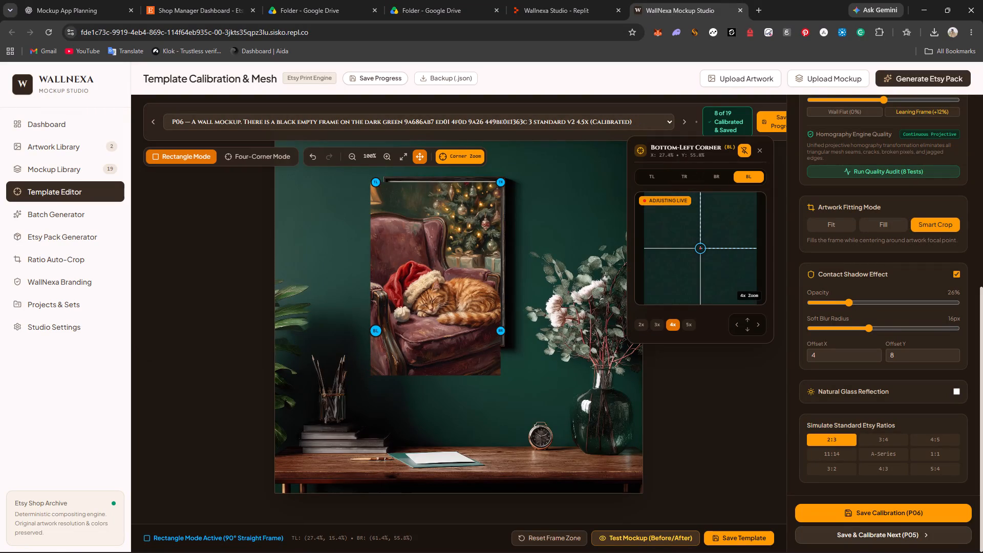
drag(375, 330, 379, 341)
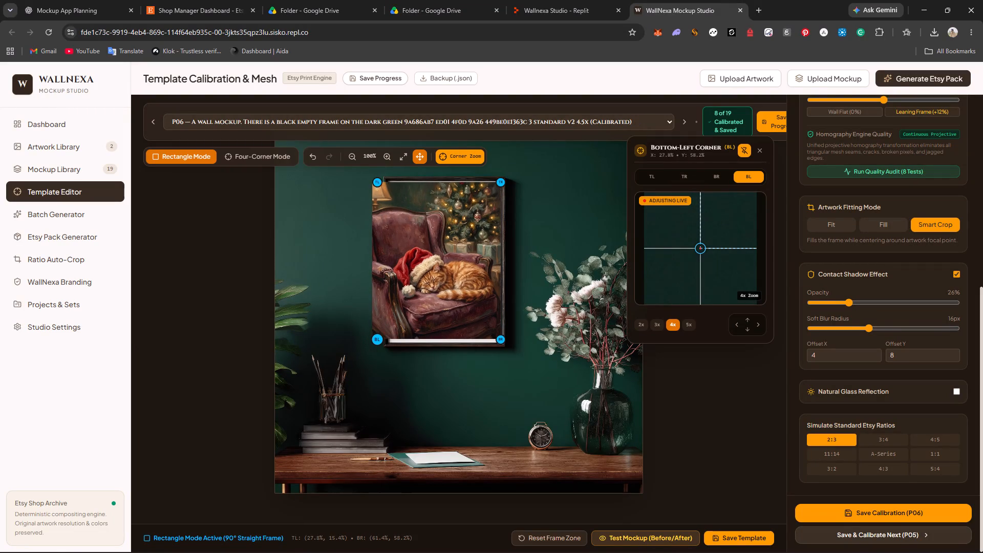
drag(379, 341, 390, 342)
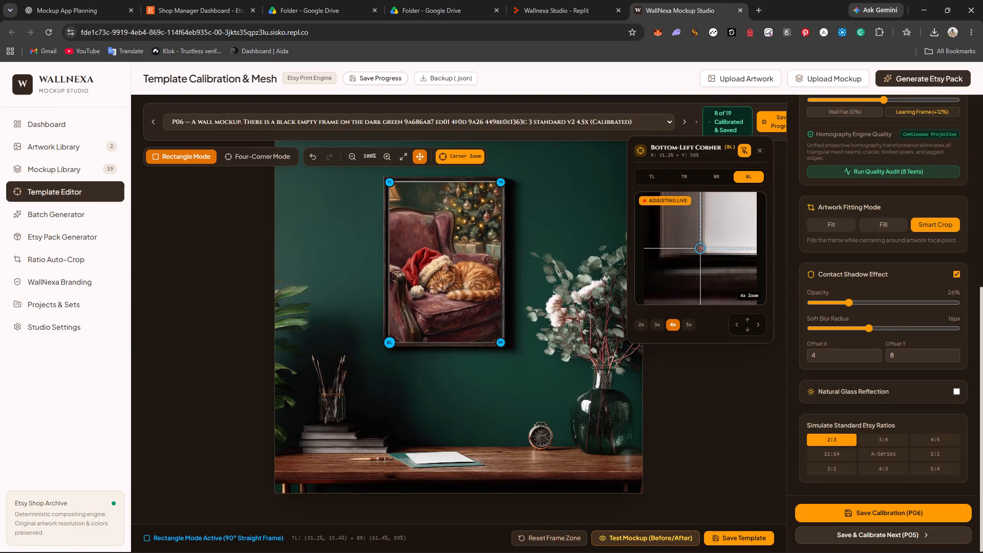
drag(390, 342, 390, 343)
drag(390, 343, 388, 343)
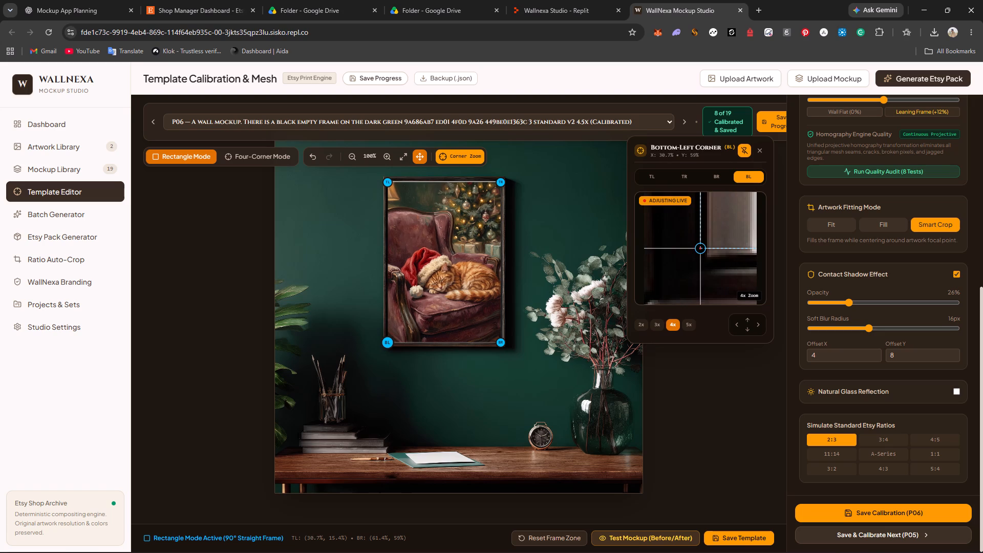
drag(388, 343, 388, 343)
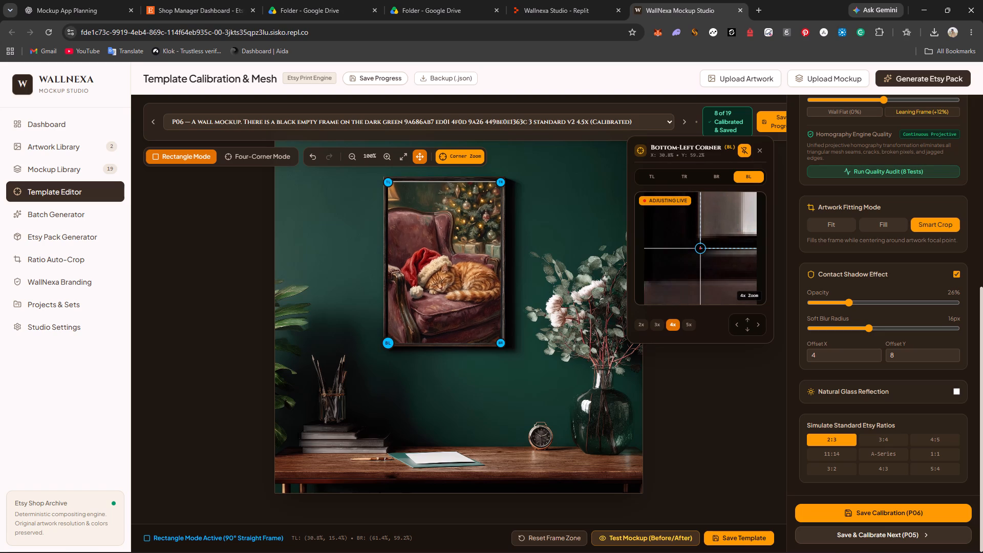
drag(388, 343, 389, 342)
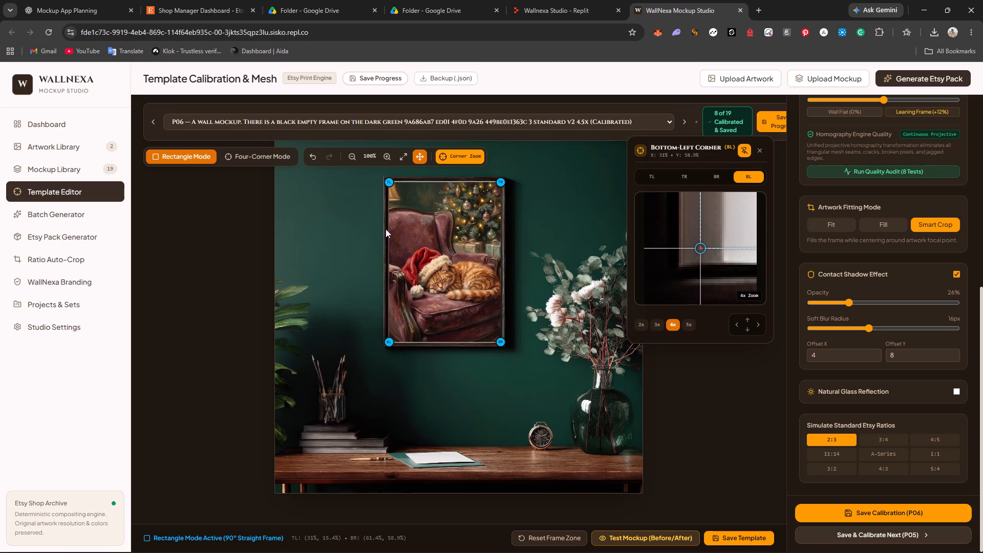
Refine the P06 rectangle's top-left corner to about 30.8%, 15.1%.
click(390, 185)
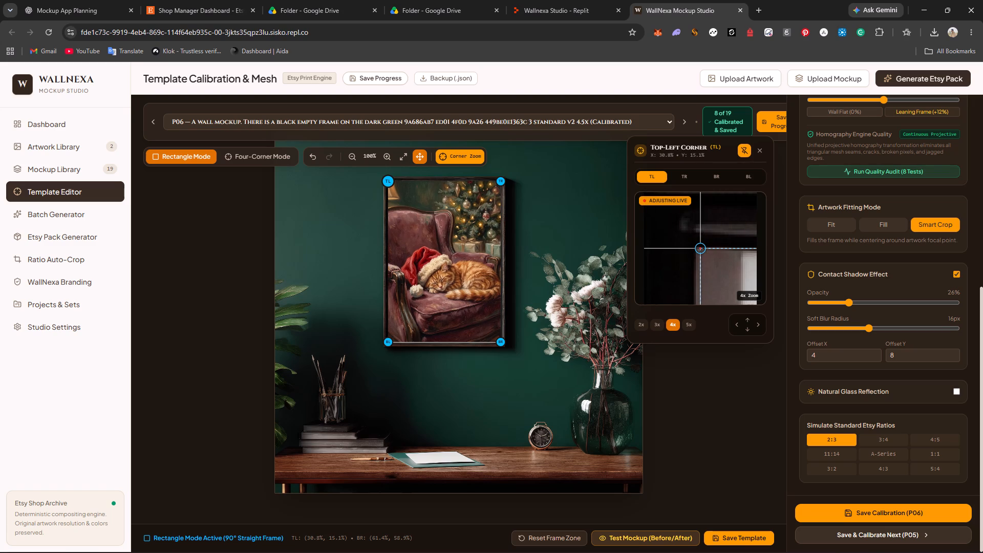
Refine the bottom-right corner of P06's artwork rectangle to about 61.4%, 59%, checking the lower corners at different magnifications.
click(501, 343)
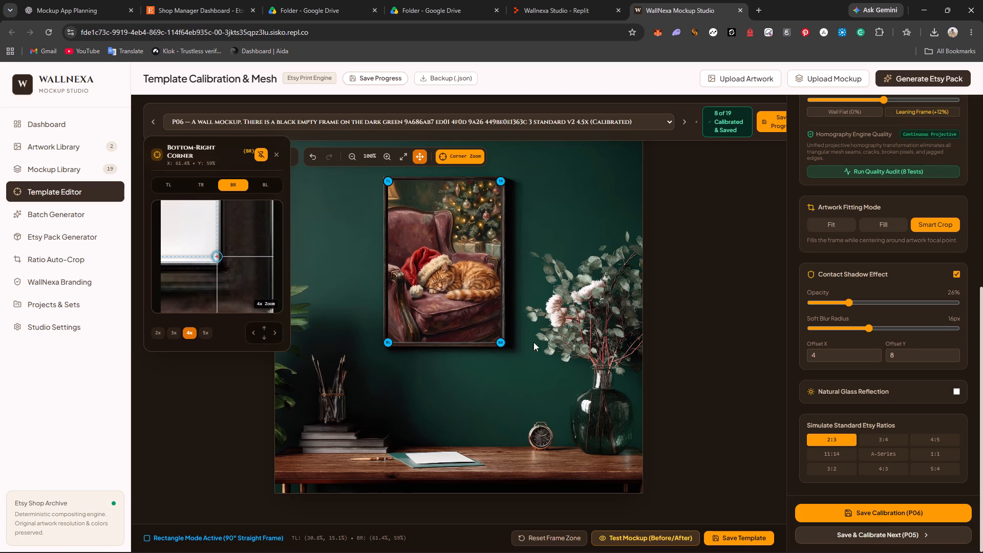
click(264, 336)
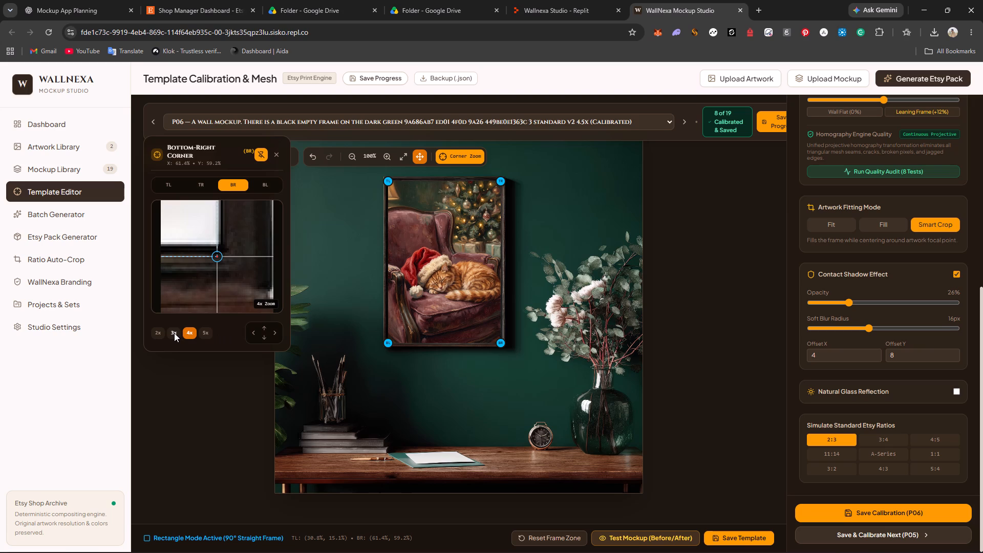
click(174, 333)
click(260, 324)
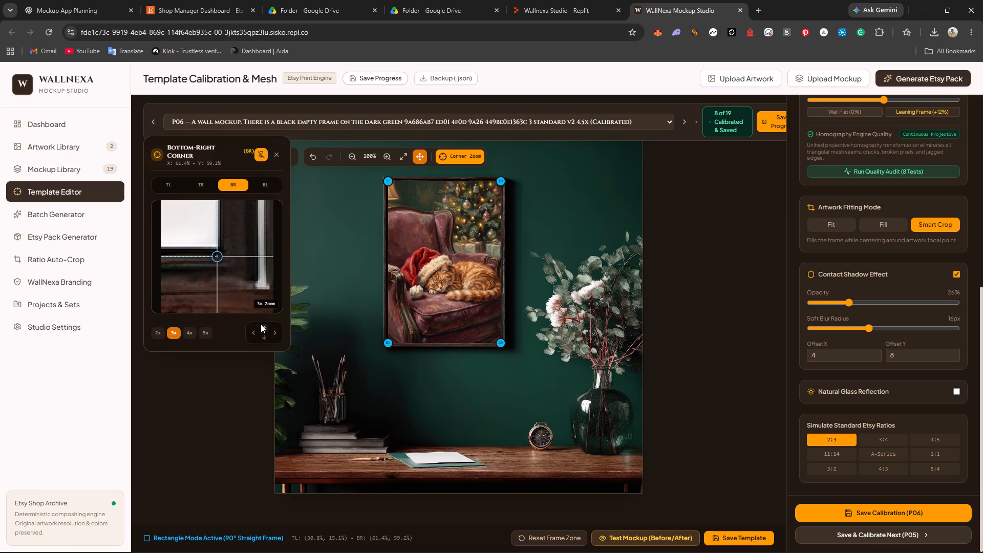
click(263, 327)
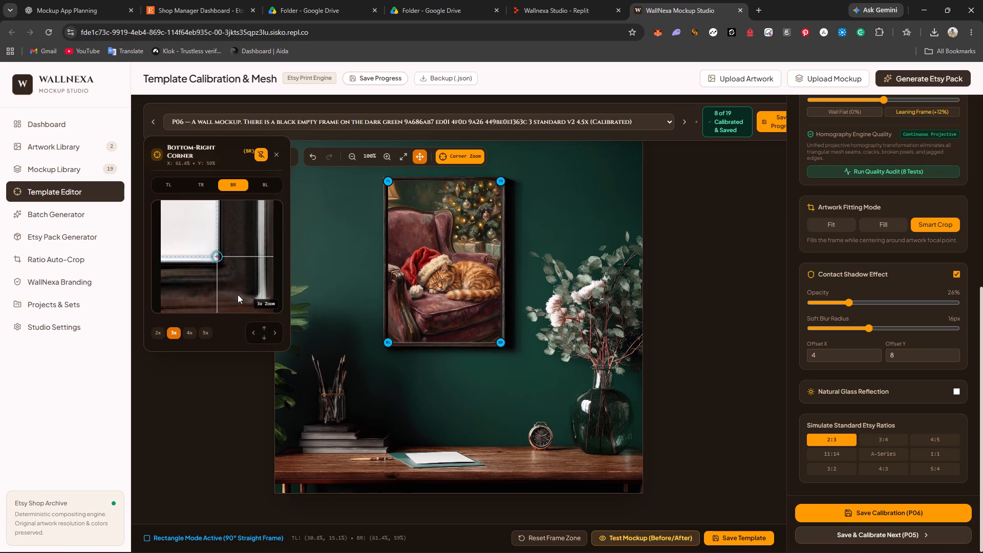
click(202, 331)
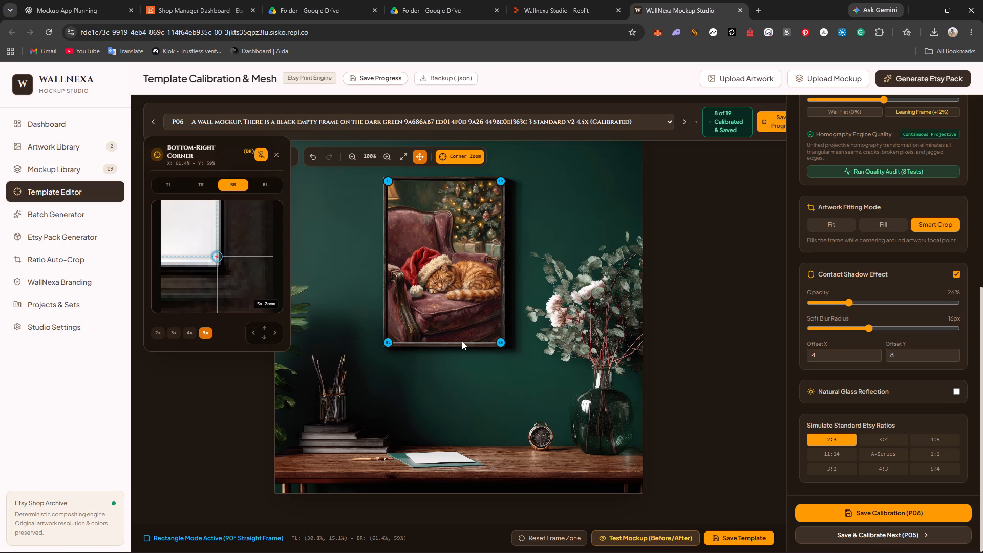
click(264, 337)
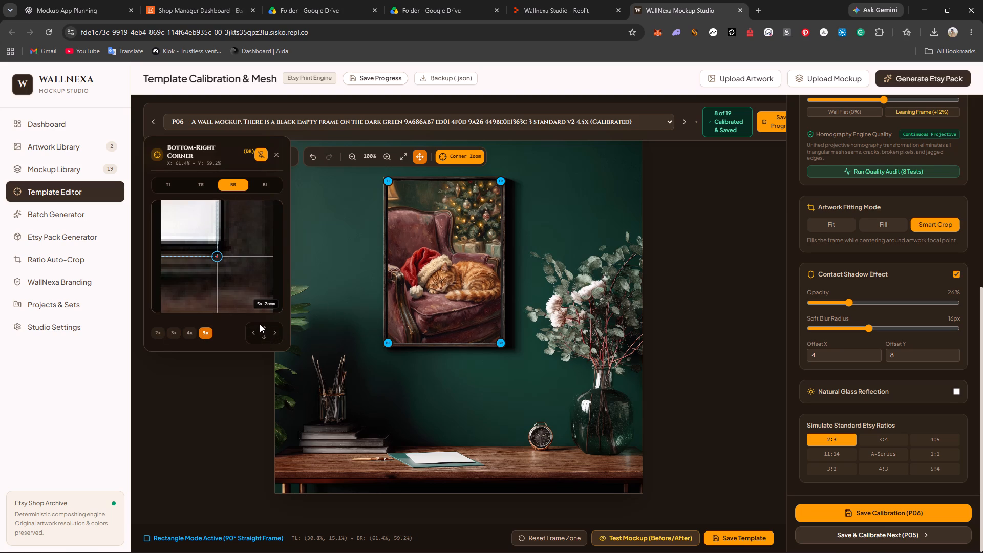
click(260, 324)
click(261, 326)
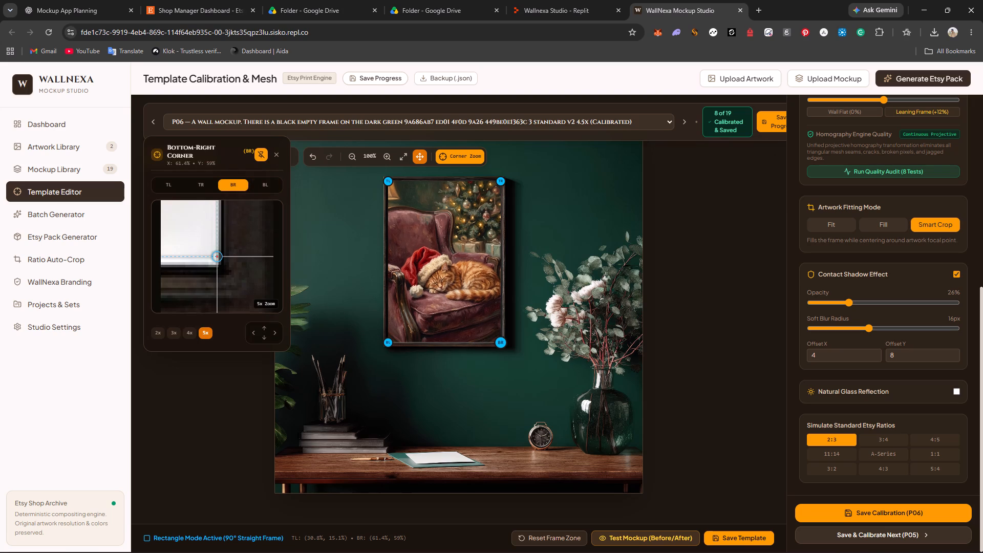
click(503, 344)
click(391, 343)
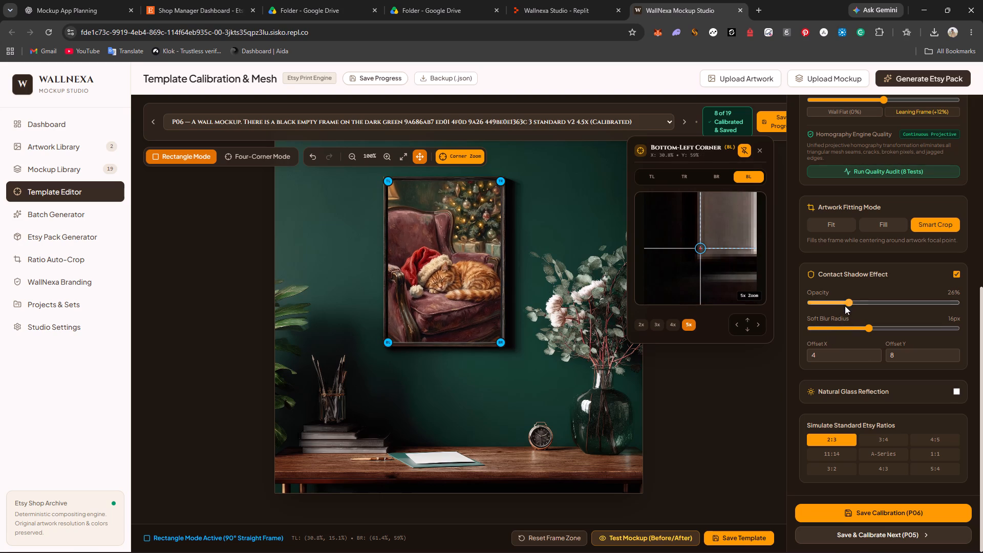
Set P06's contact shadow opacity to 100%.
drag(846, 303, 917, 300)
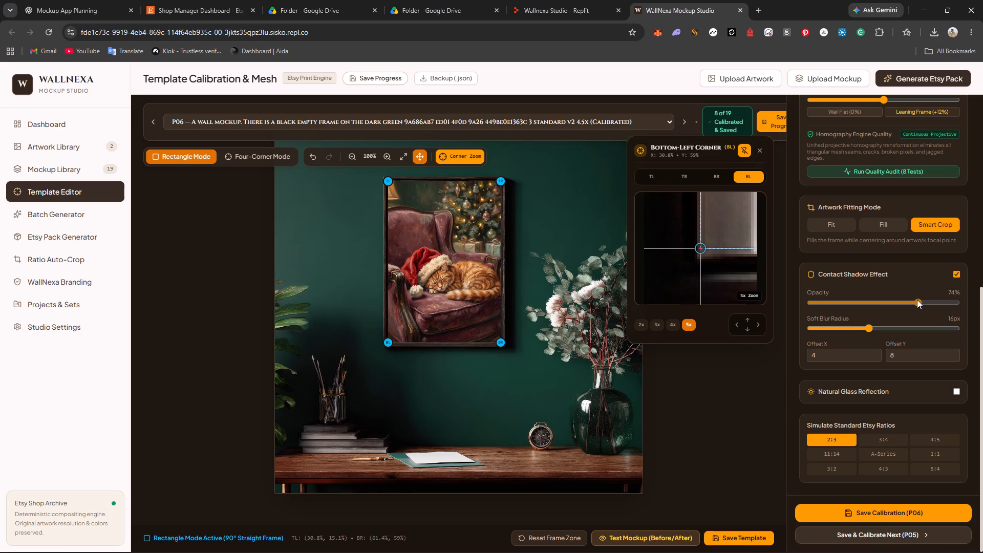
drag(917, 300, 965, 295)
drag(965, 295, 972, 295)
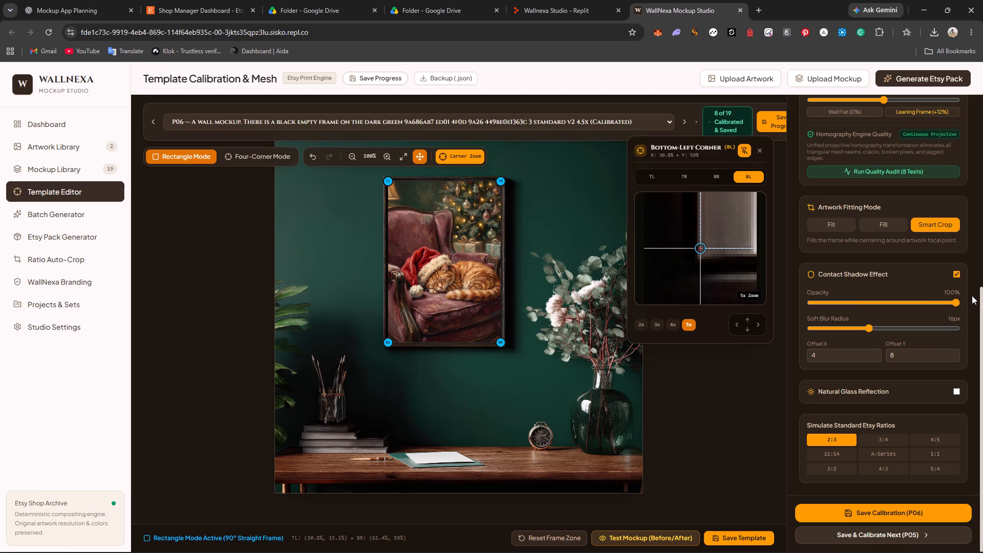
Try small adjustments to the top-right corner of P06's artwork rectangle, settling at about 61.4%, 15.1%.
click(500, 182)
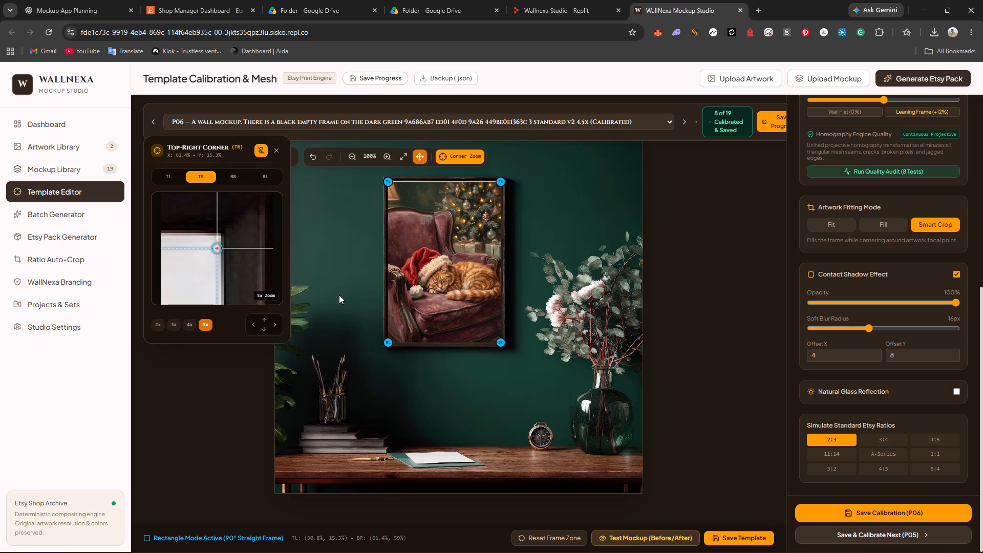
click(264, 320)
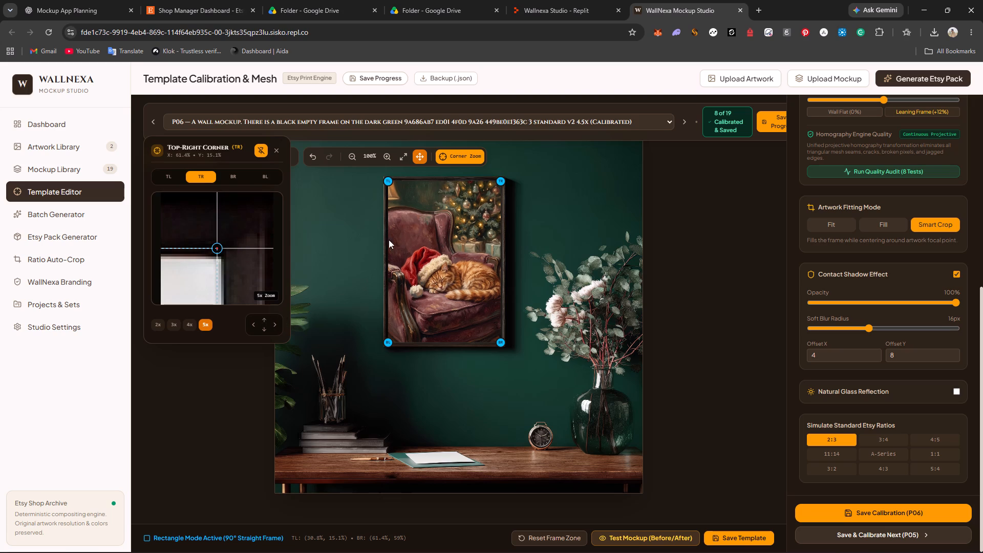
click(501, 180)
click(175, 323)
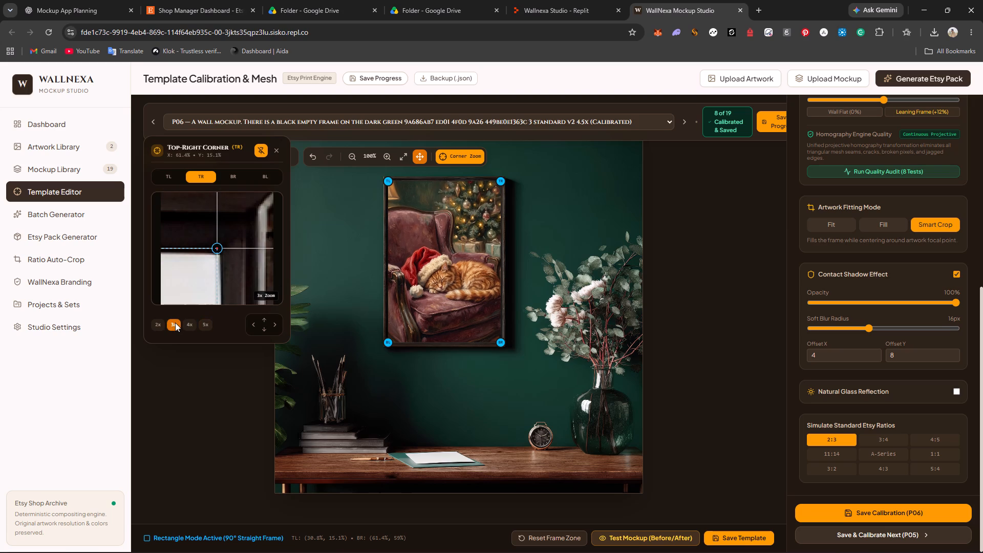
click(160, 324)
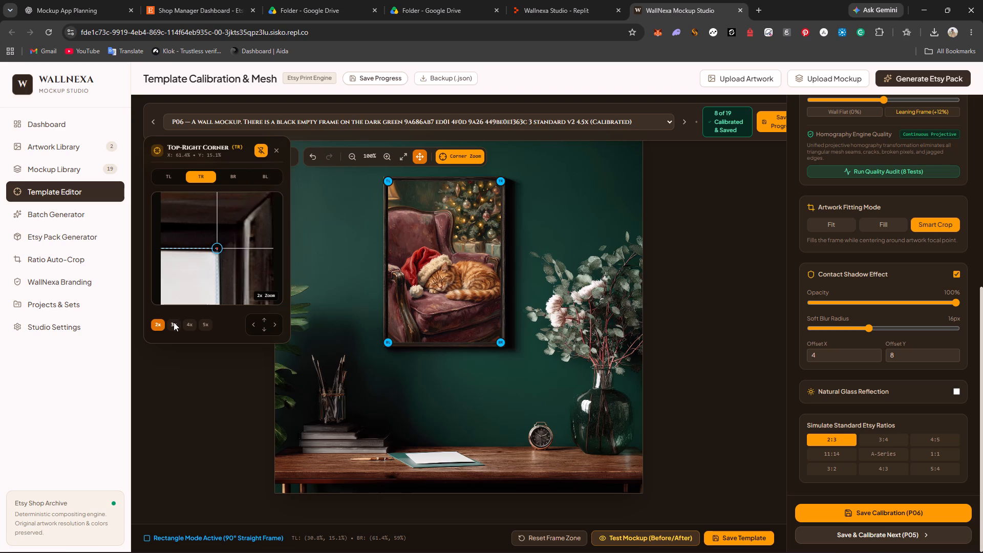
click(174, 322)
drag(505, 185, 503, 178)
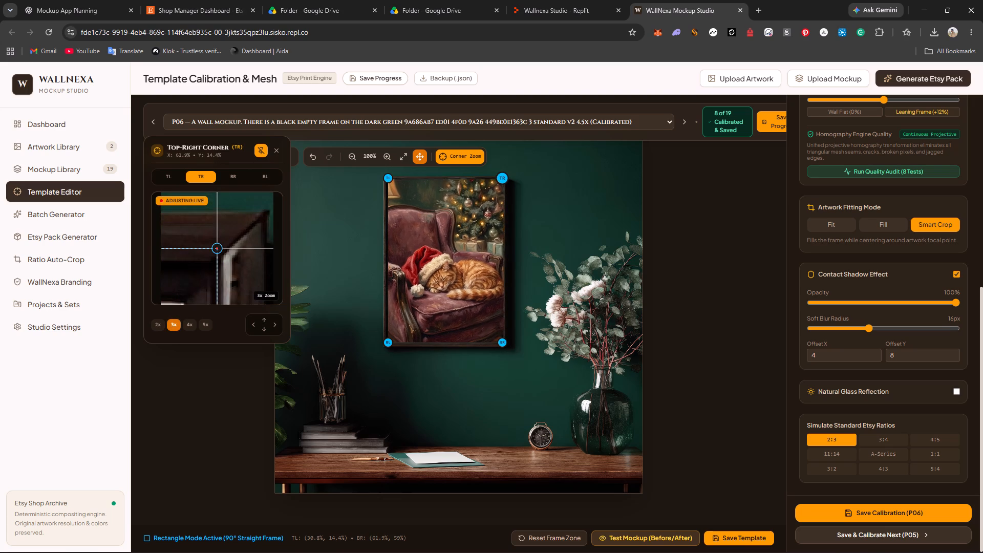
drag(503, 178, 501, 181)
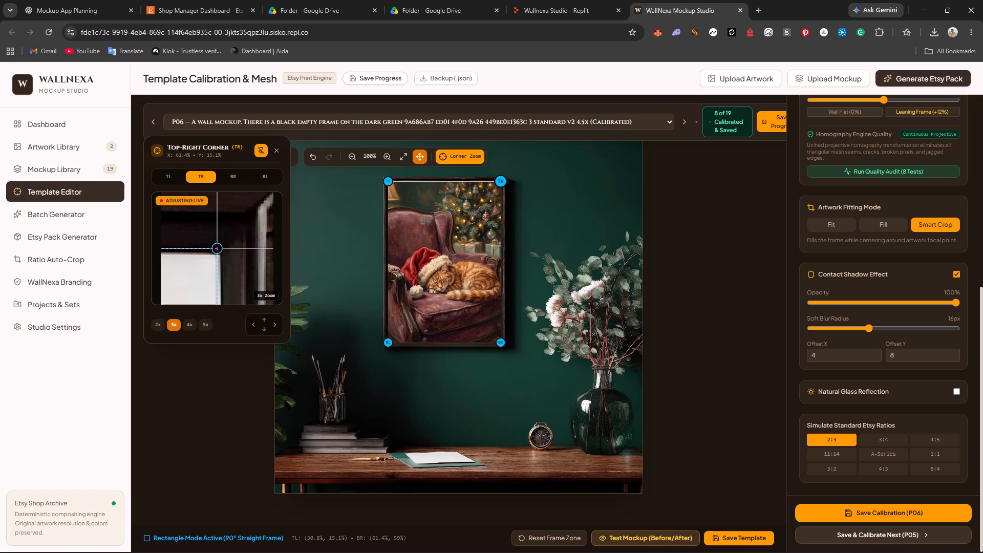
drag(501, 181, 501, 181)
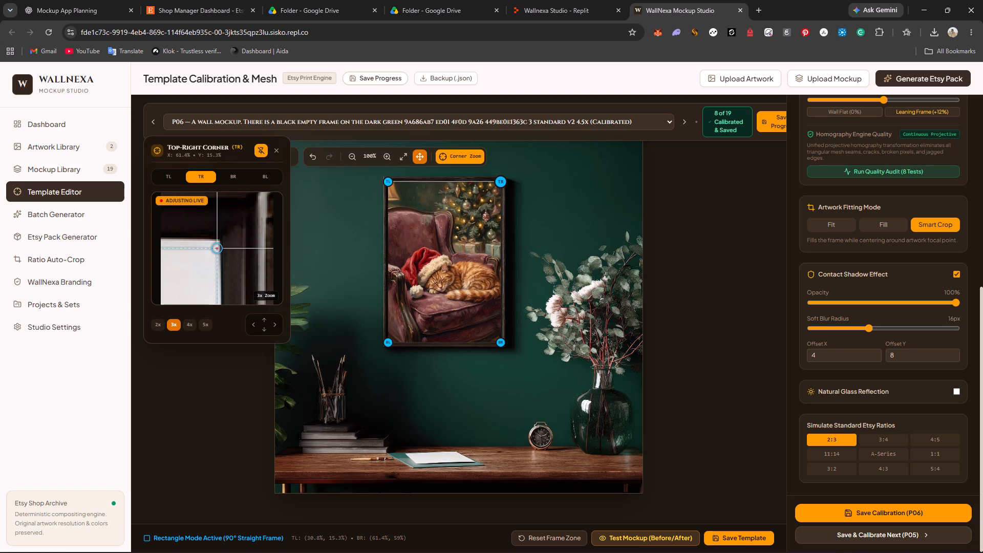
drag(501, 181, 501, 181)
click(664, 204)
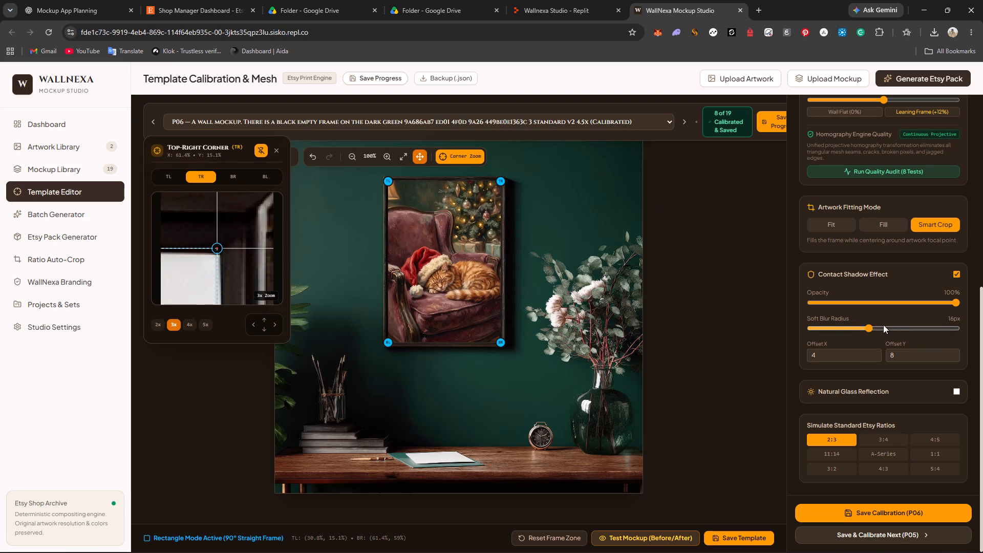
Set the soft blur radius of P06's contact shadow to 40 px and save the template.
drag(866, 328, 968, 327)
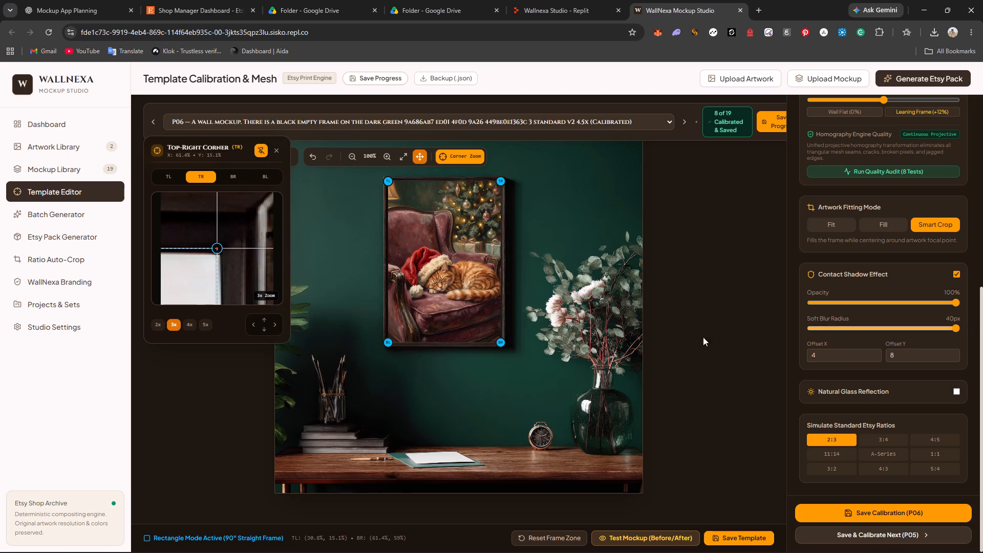
click(745, 535)
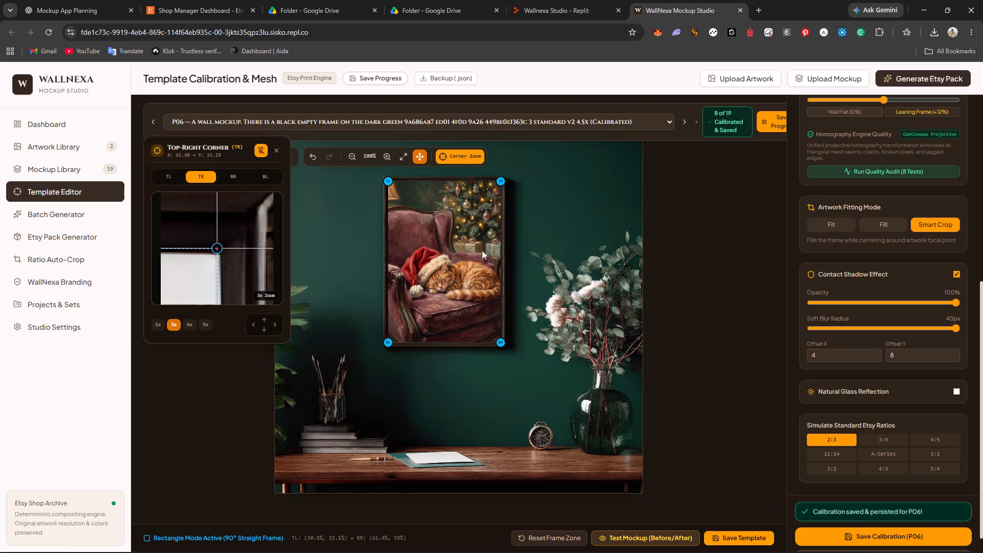
Open template P07, the modern living room with a black poster frame, for calibration.
click(302, 118)
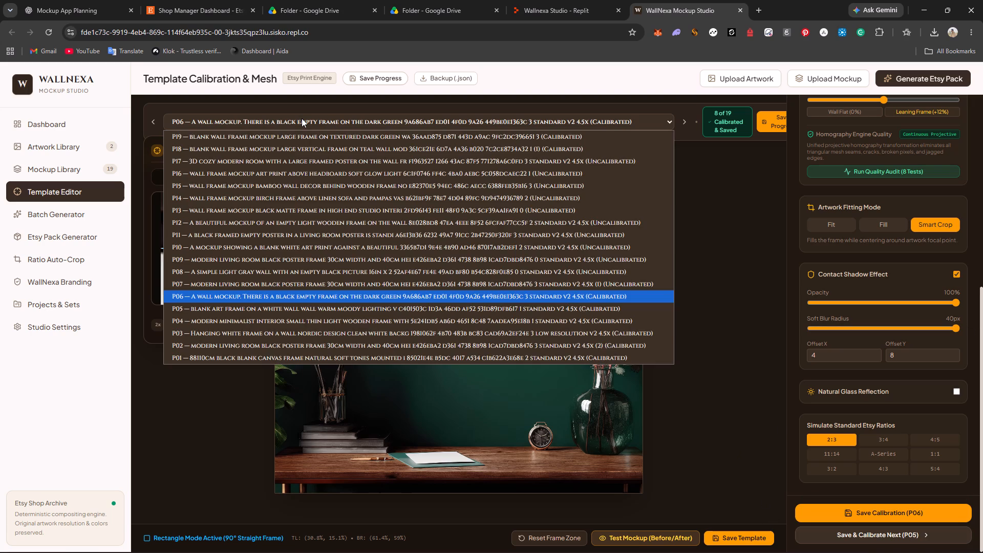
click(474, 280)
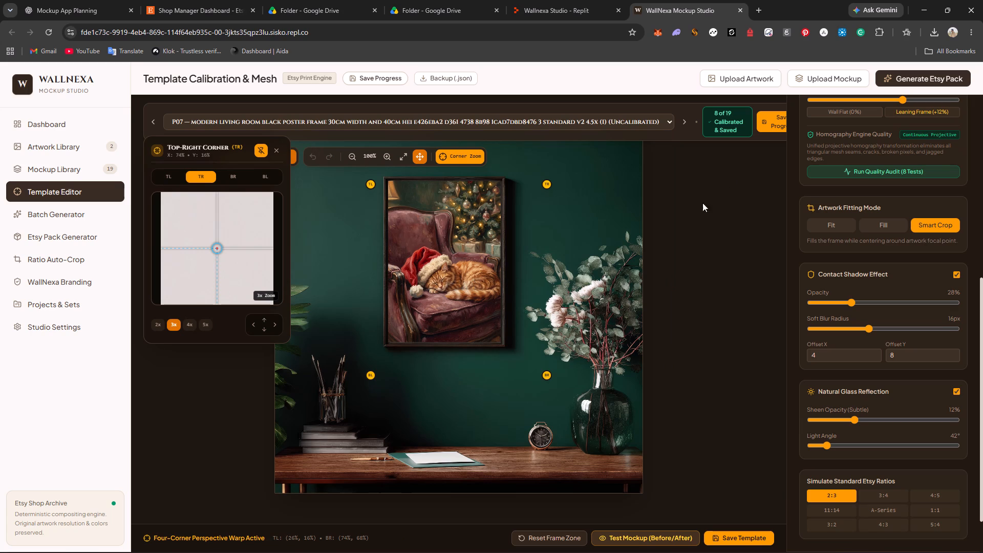
Place the artwork's top corners inside P07's black frame, top-left at about 52.1%, 12.2% and top-right at about 76.1%, 11.9%.
drag(373, 184, 466, 175)
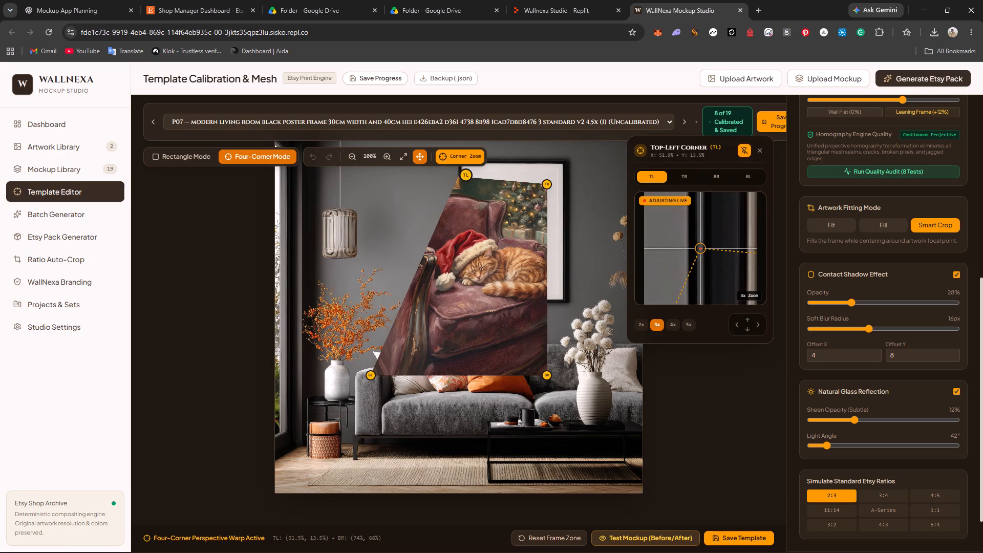
drag(466, 175, 466, 170)
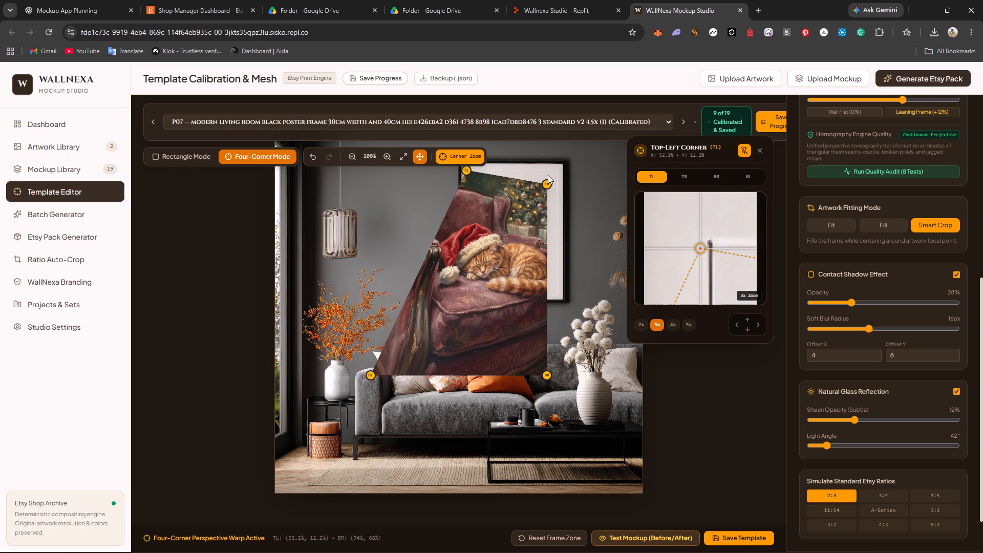
drag(546, 181, 555, 169)
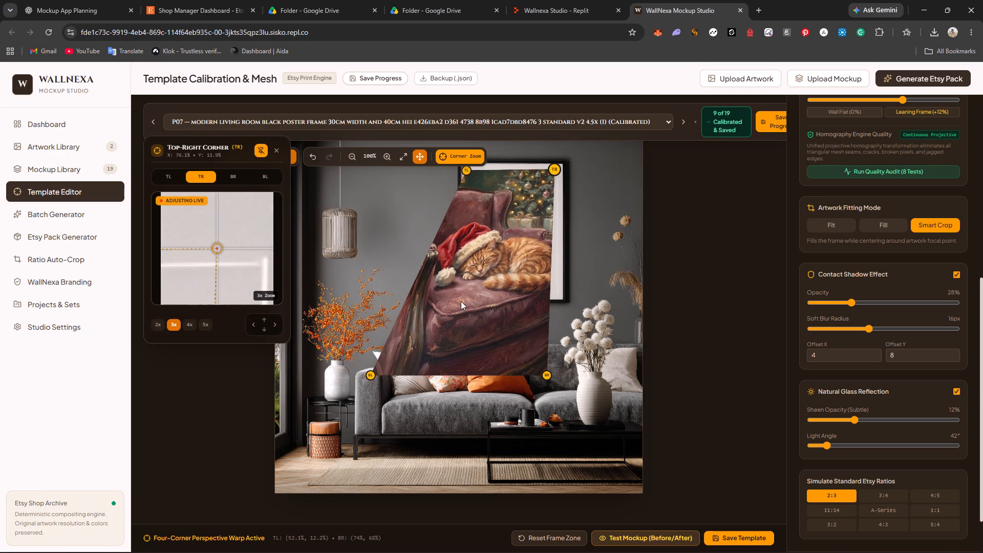
Fit the artwork's bottom-left corner inside P07's black frame at about 52.4%, 45.7%.
drag(368, 373, 476, 288)
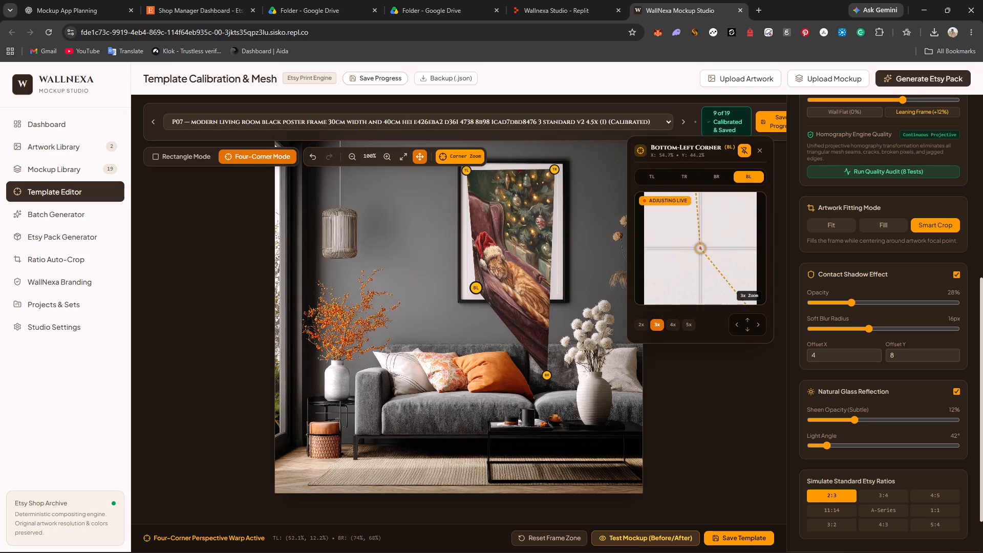
drag(476, 288, 481, 284)
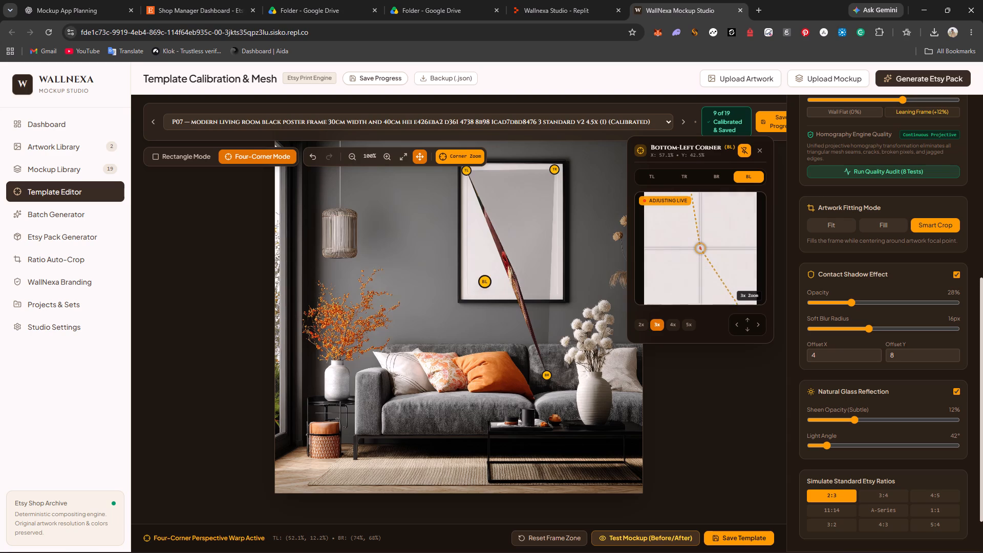
drag(481, 284, 469, 291)
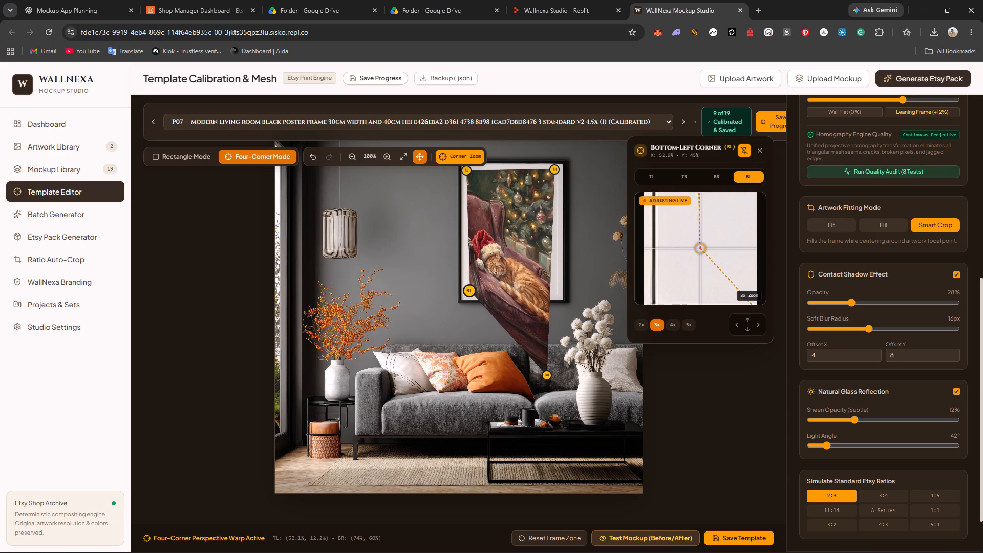
drag(469, 291, 468, 294)
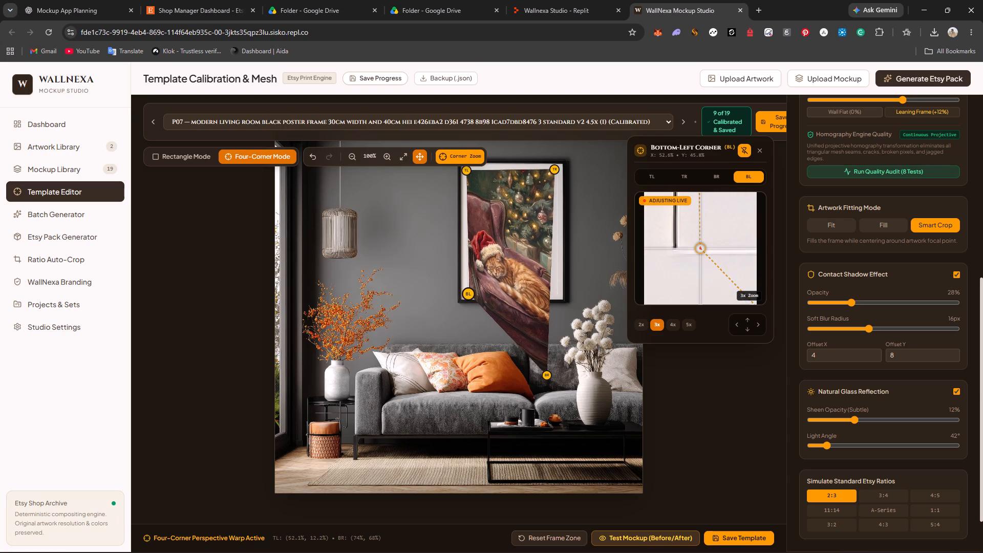
drag(468, 294, 467, 293)
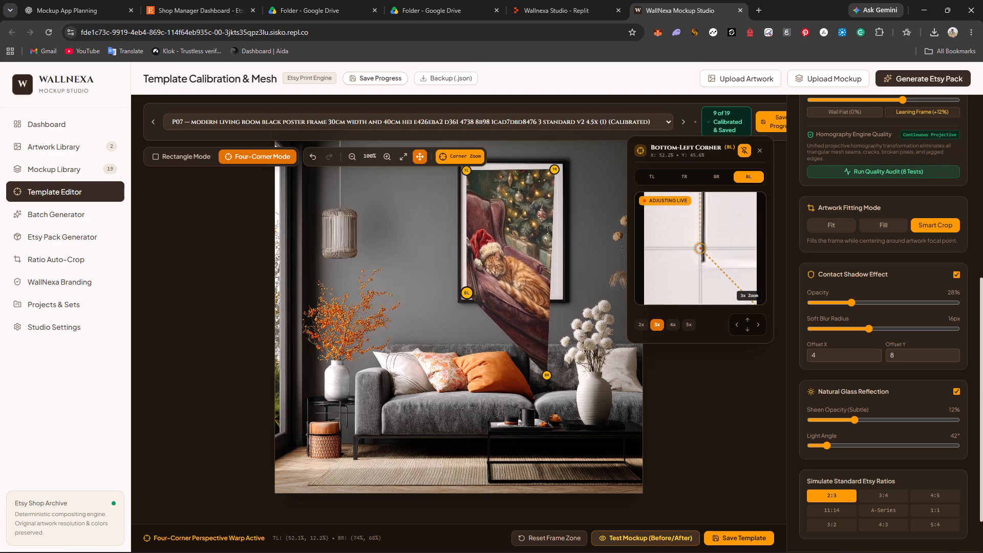
drag(467, 293, 467, 293)
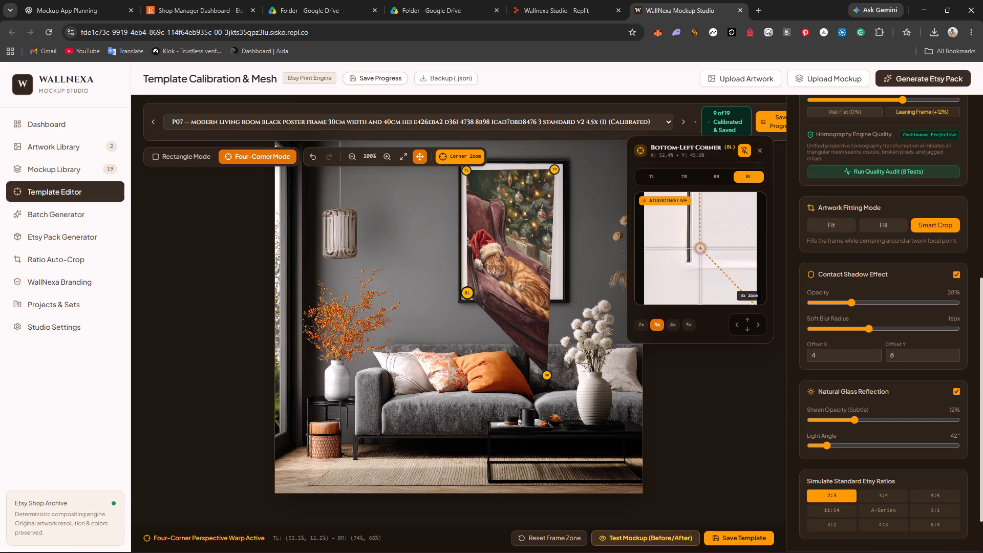
drag(467, 293, 467, 293)
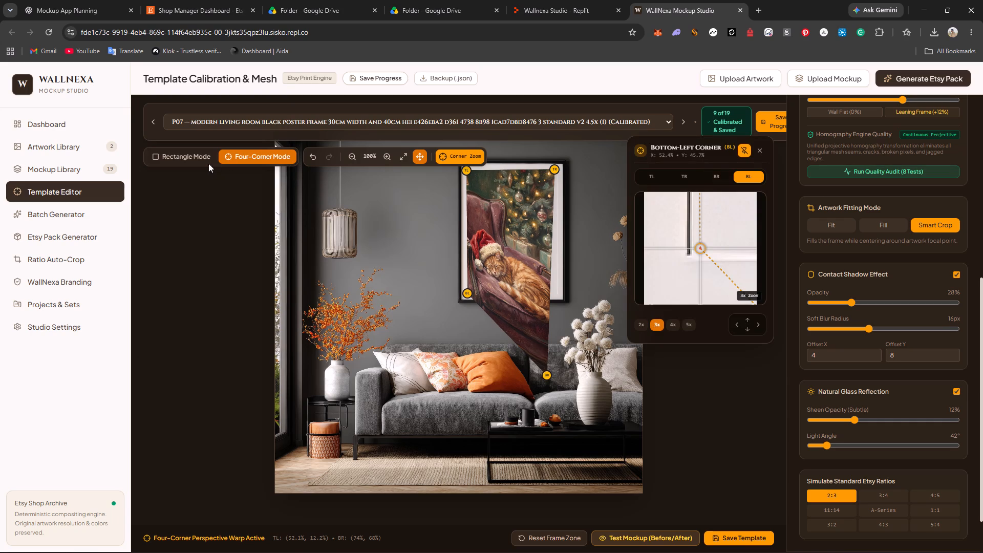
Fit the artwork's bottom-right corner inside P07's black frame at about 76.7%, 45.6%.
click(197, 159)
click(236, 154)
drag(549, 376, 554, 308)
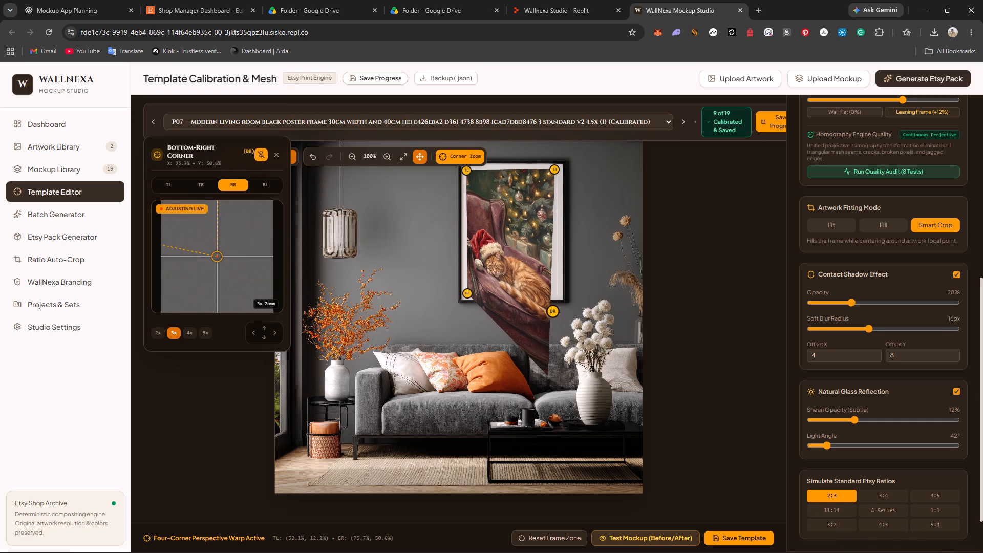
drag(554, 308, 557, 293)
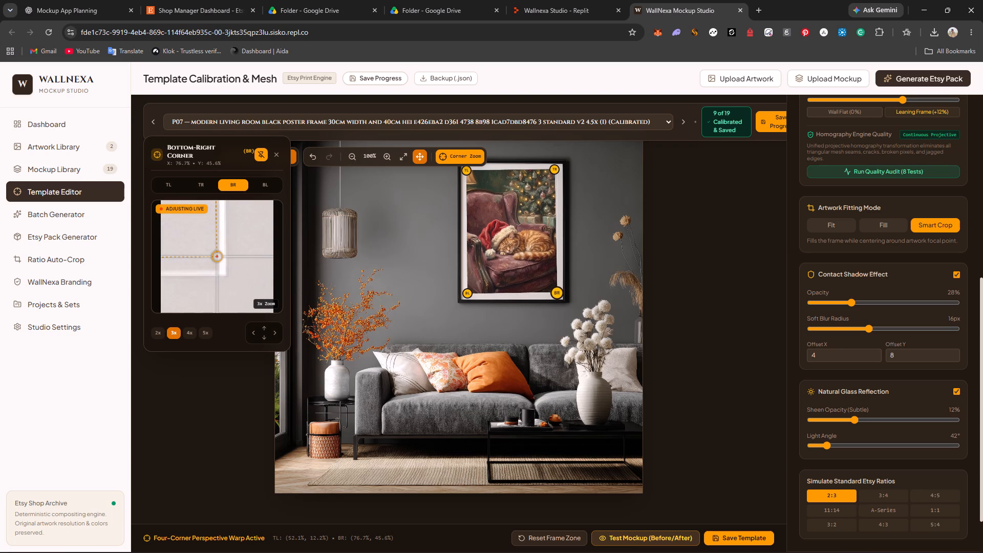
drag(557, 293, 557, 293)
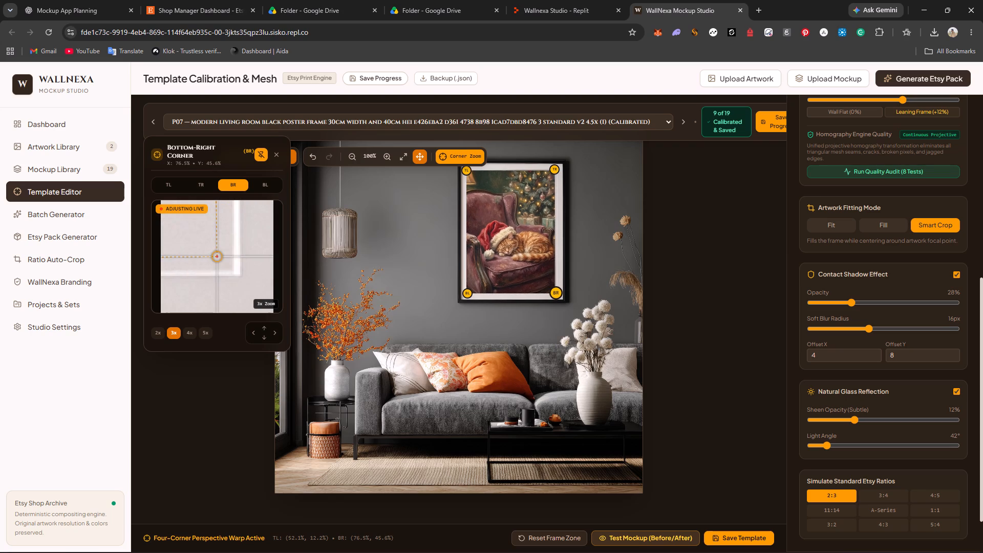
drag(557, 293, 557, 292)
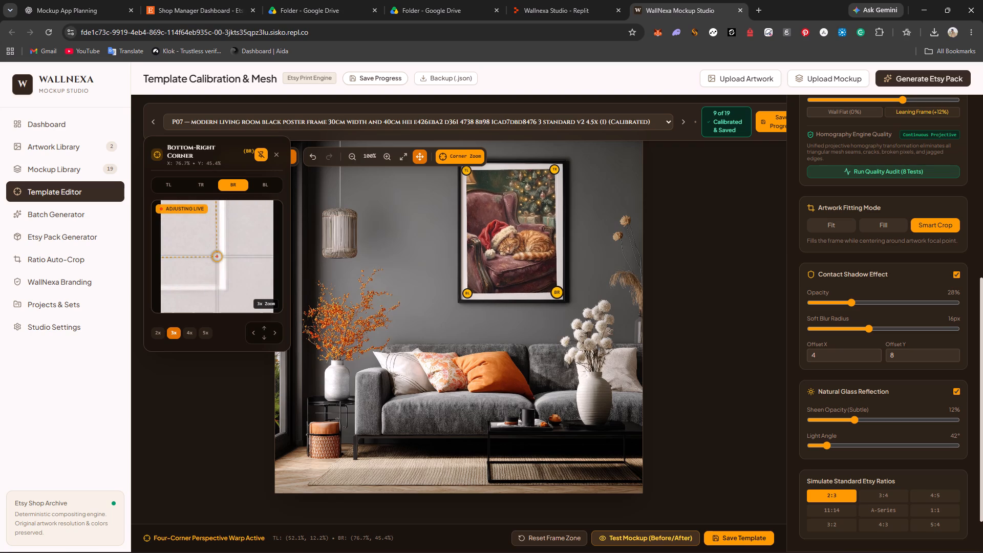
drag(557, 292, 557, 293)
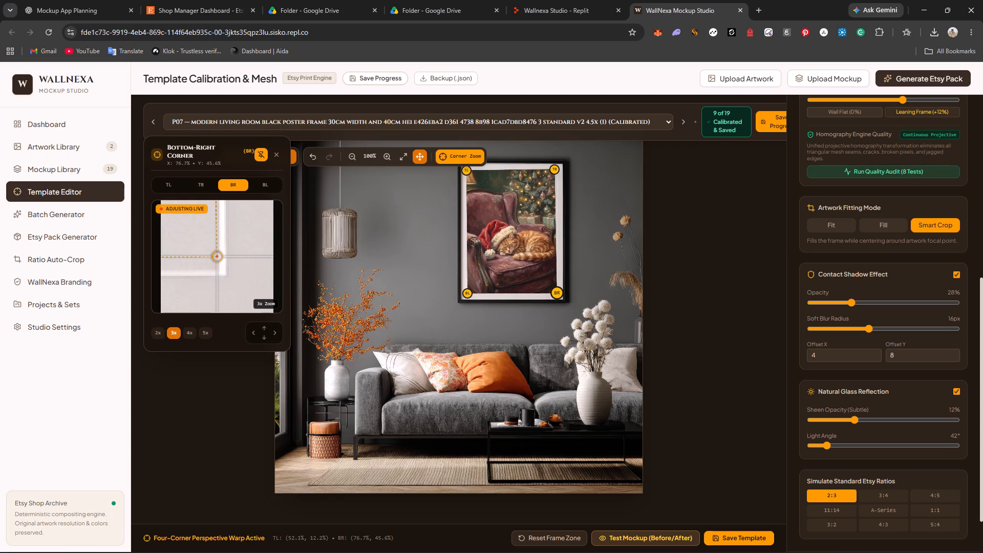
drag(557, 293, 557, 293)
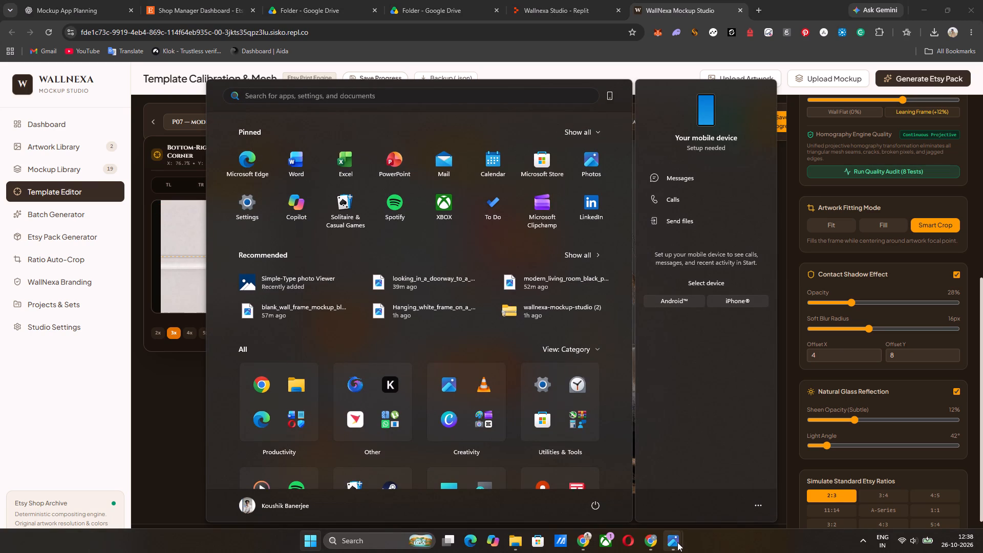
Close all open Photos windows from the Windows taskbar.
right_click(677, 542)
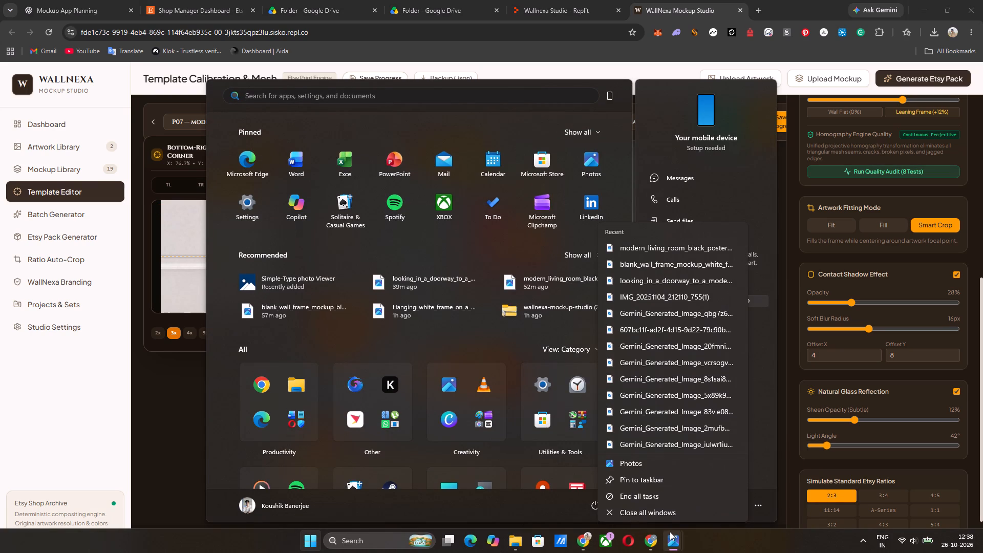
click(664, 515)
Show the hidden system tray icons.
click(864, 544)
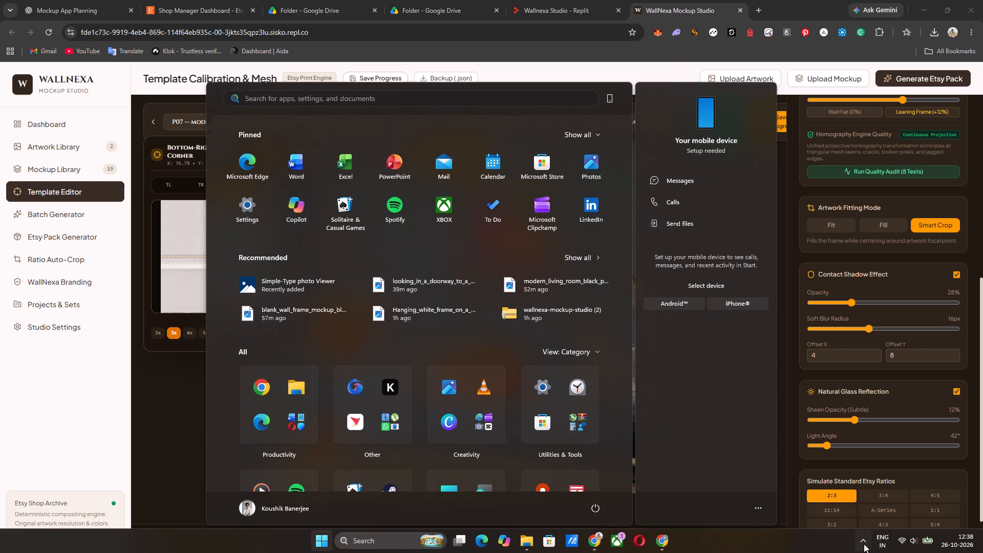
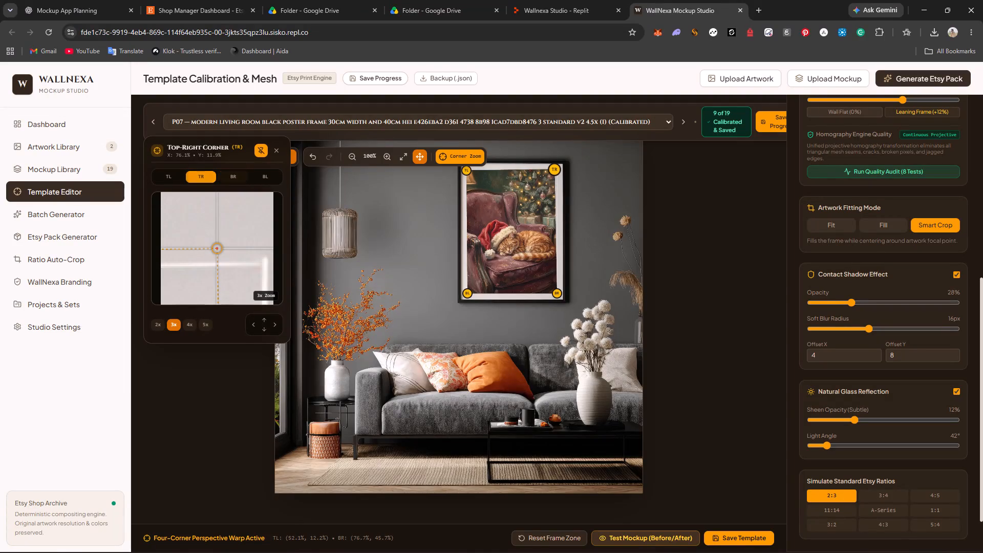
Refit the artwork's top-right corner inside P07's black frame at about 76.7% horizontally.
drag(552, 173, 553, 173)
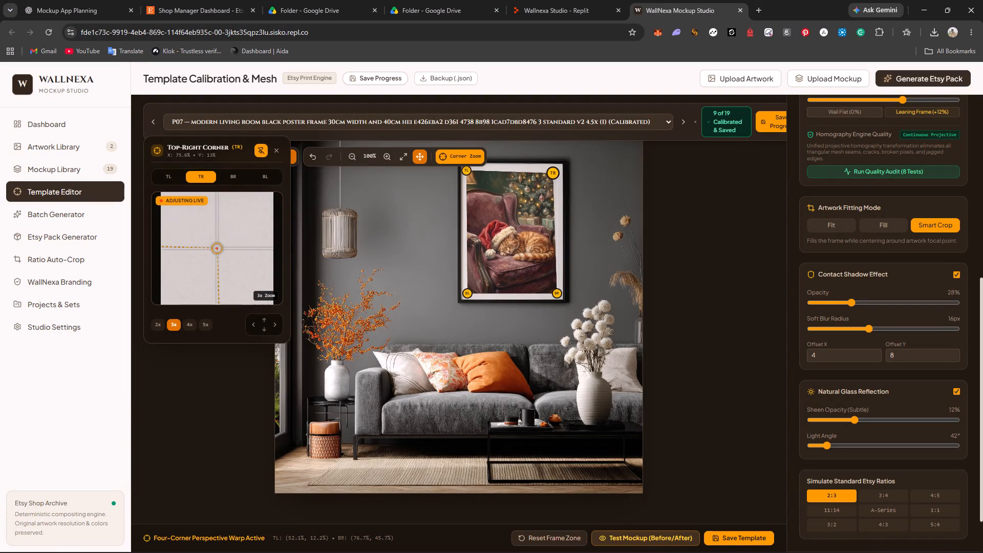
drag(553, 173, 557, 171)
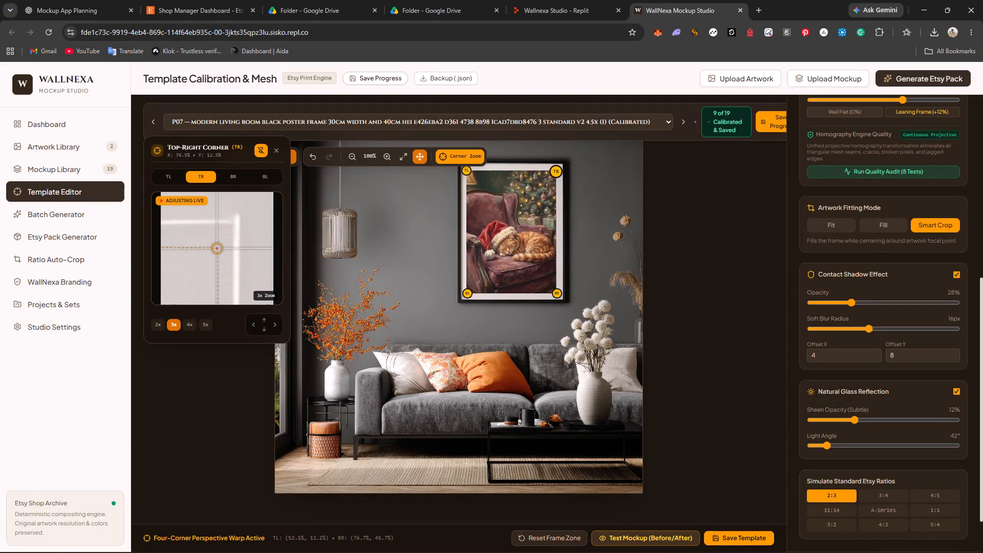
drag(557, 171, 557, 172)
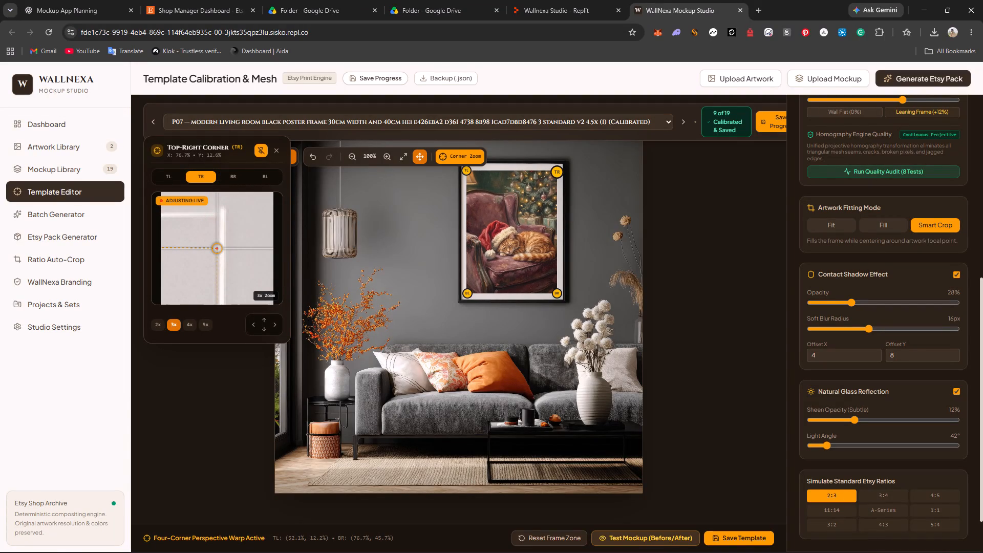
drag(557, 172, 557, 171)
Refit the artwork's top-left corner inside P07's black frame at about 52.4%, 12.2%.
click(471, 175)
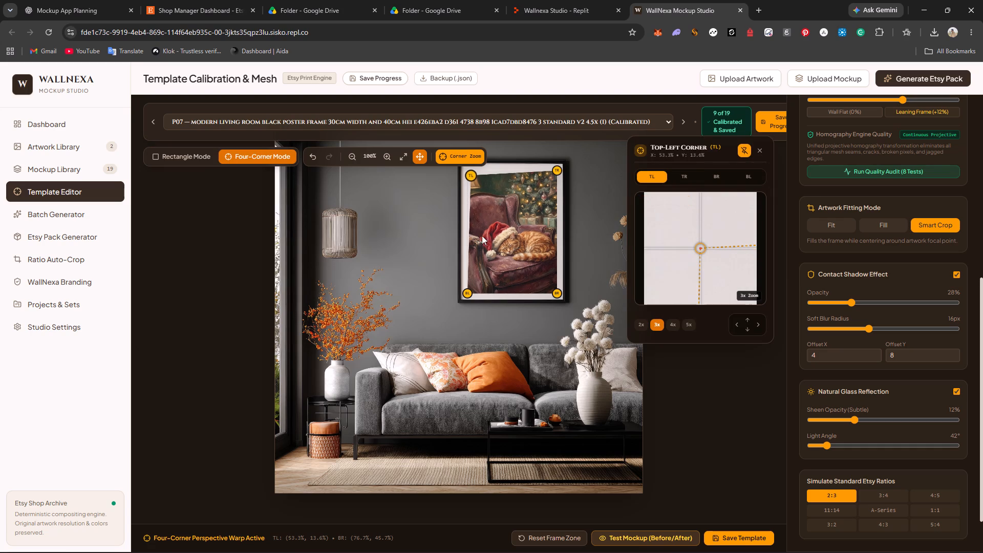
drag(471, 176, 467, 175)
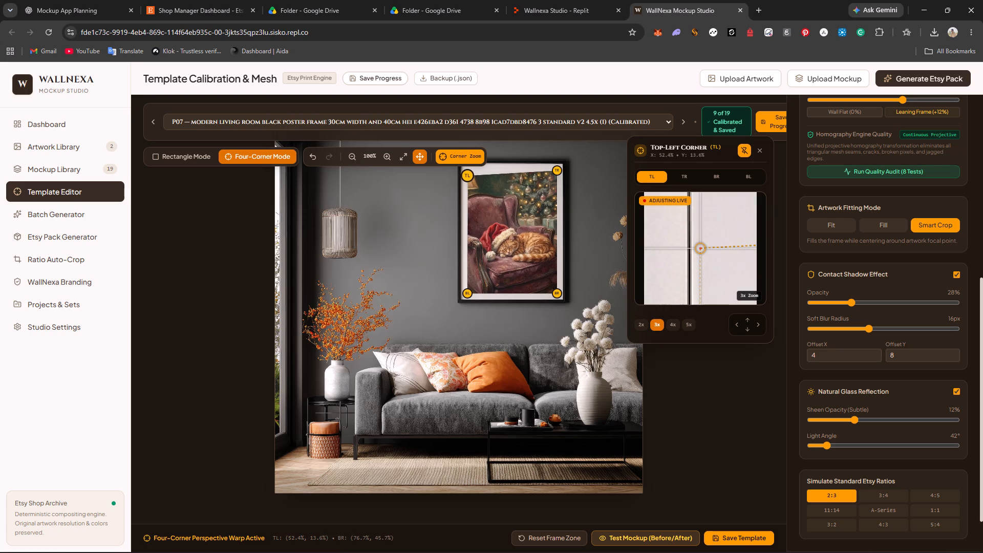
drag(467, 175, 467, 172)
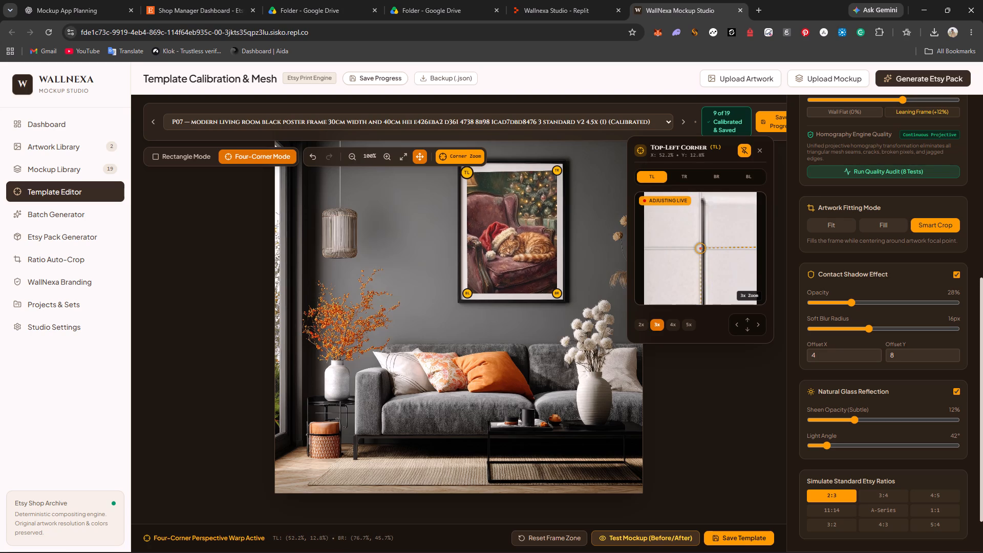
drag(467, 172, 467, 171)
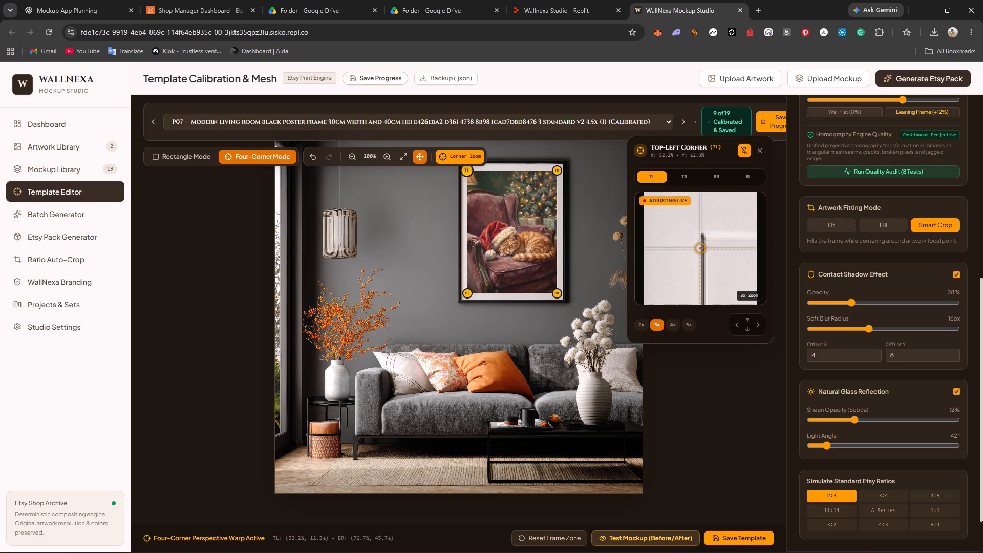
drag(467, 171, 467, 170)
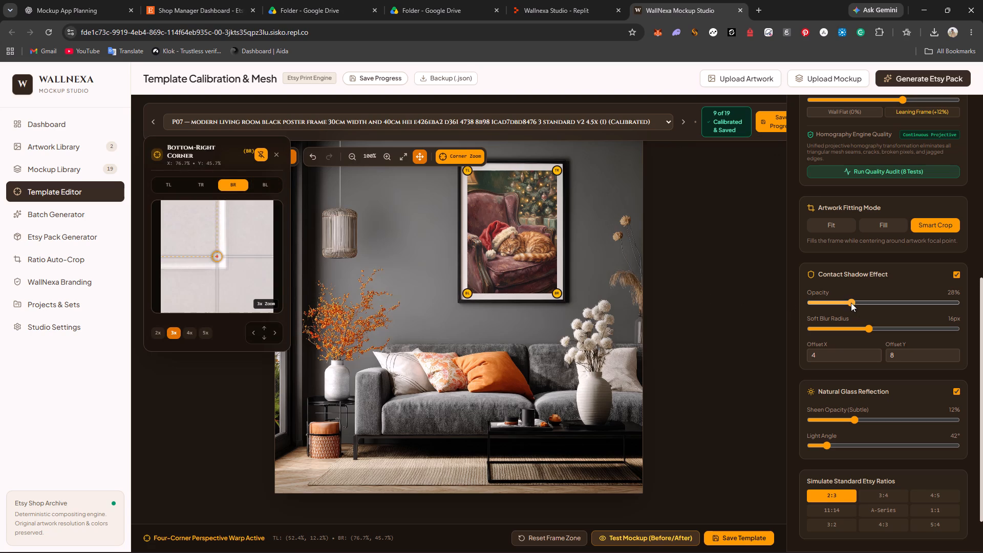
Set P07's contact shadow opacity and glass reflection sheen opacity to 0%, saving the template.
drag(851, 303, 729, 296)
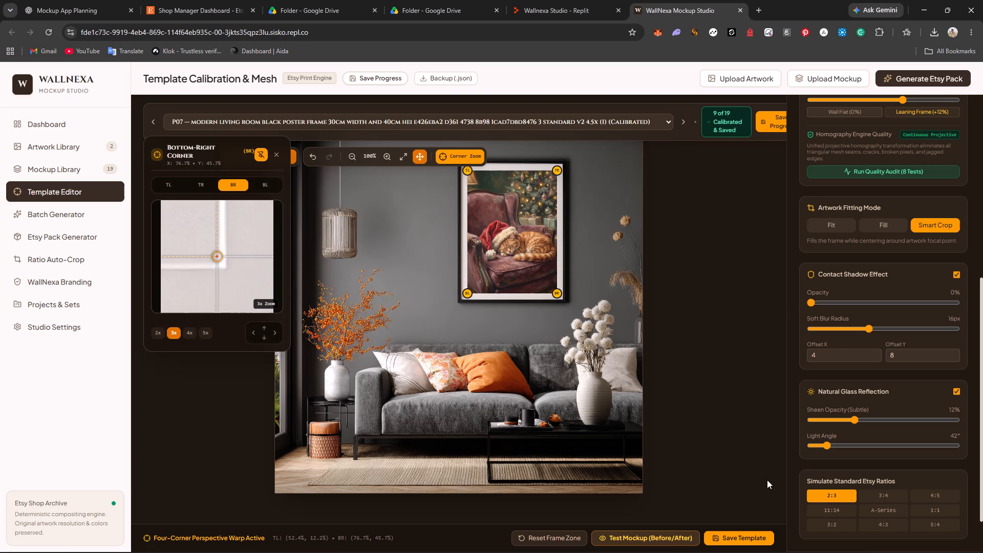
click(752, 535)
drag(857, 420, 760, 423)
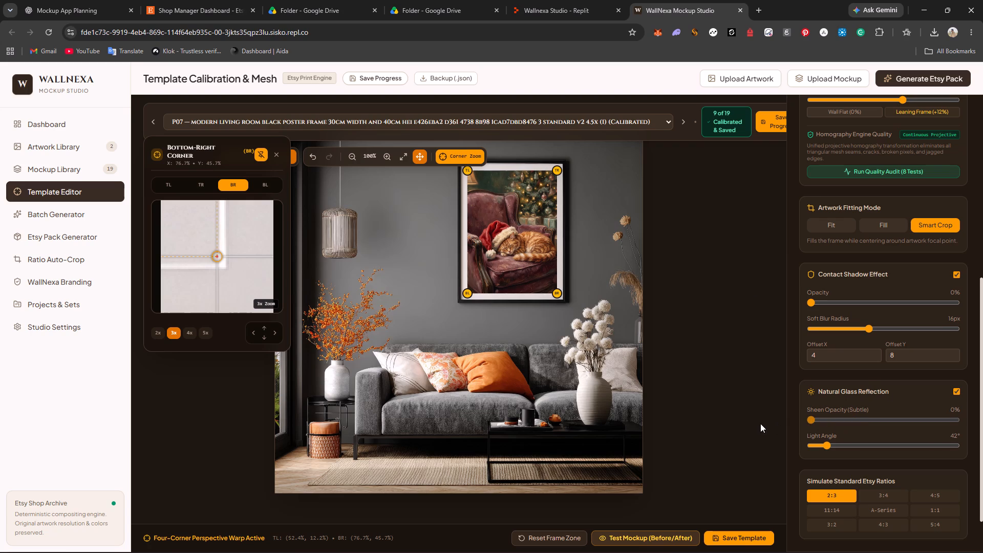
drag(760, 423, 758, 423)
click(750, 534)
Open the P08 light gray wall template and fit the artwork's bottom-left corner inside the black frame at about 41%, 49.4%.
click(378, 120)
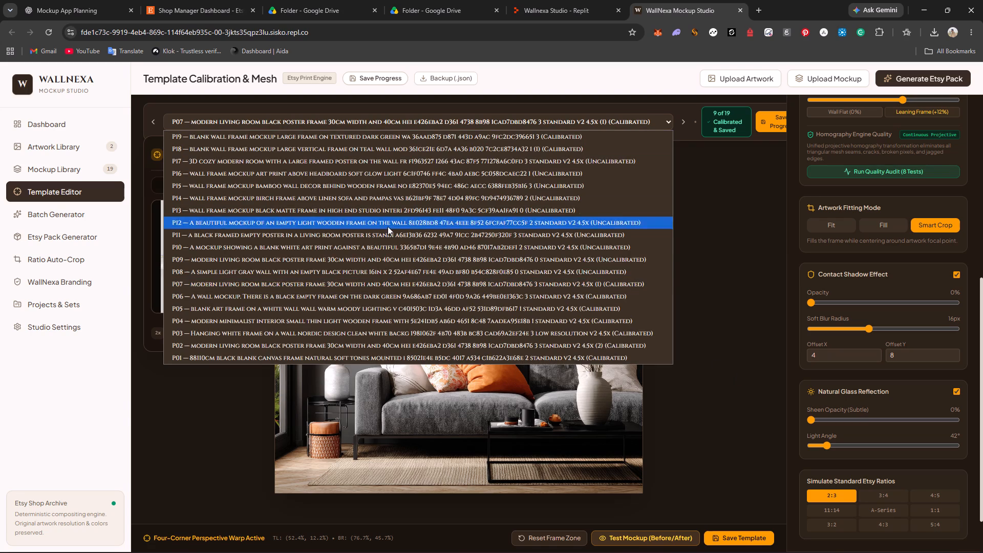
click(394, 270)
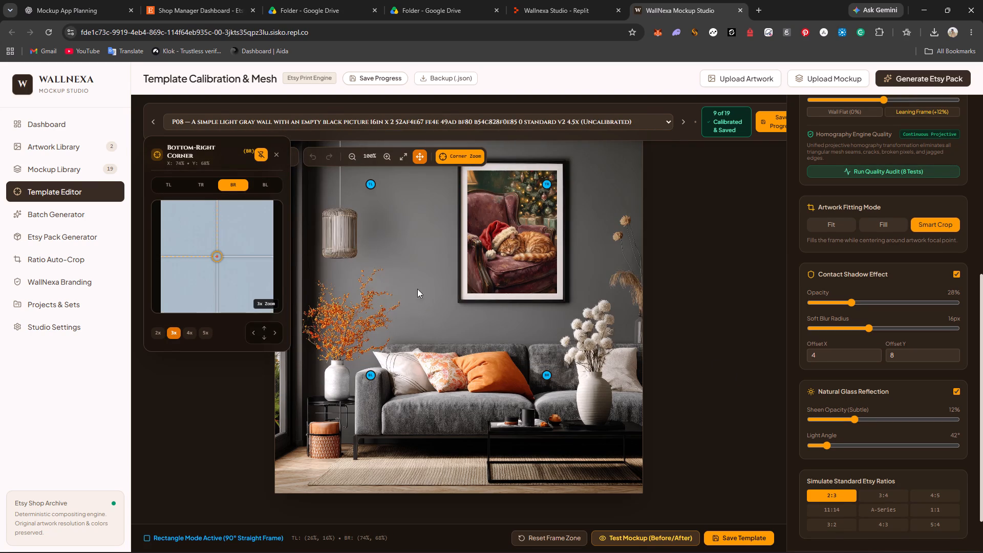
drag(371, 376, 429, 317)
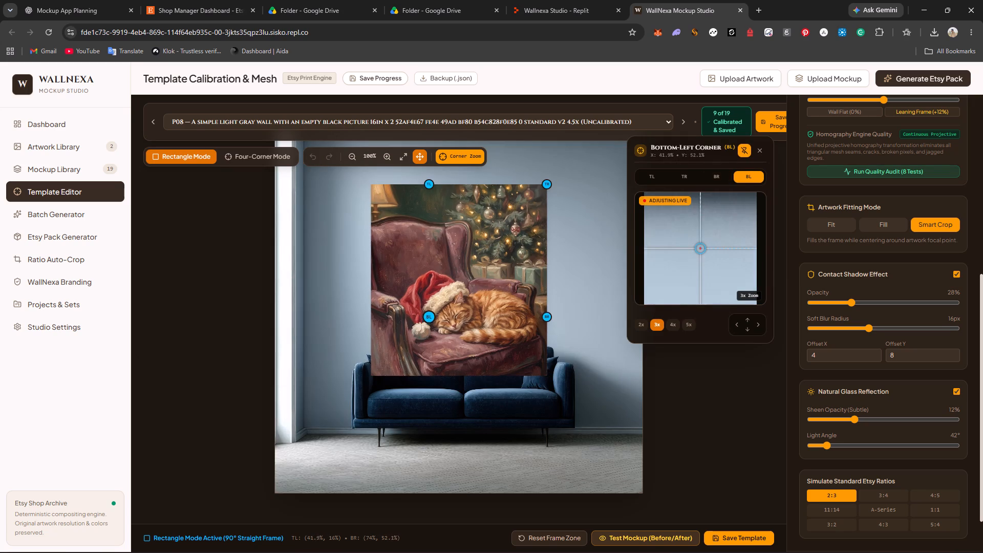
drag(429, 317, 426, 302)
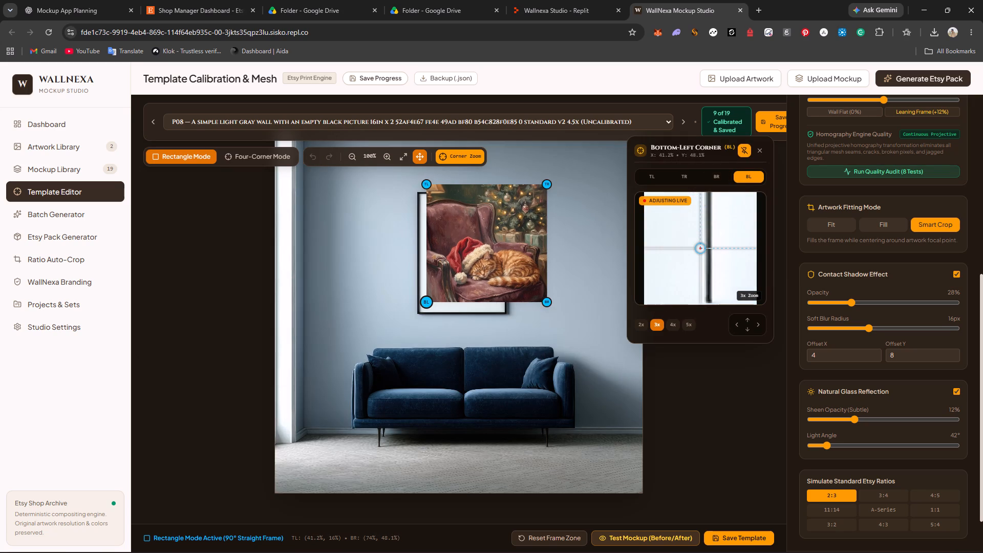
drag(426, 302, 427, 307)
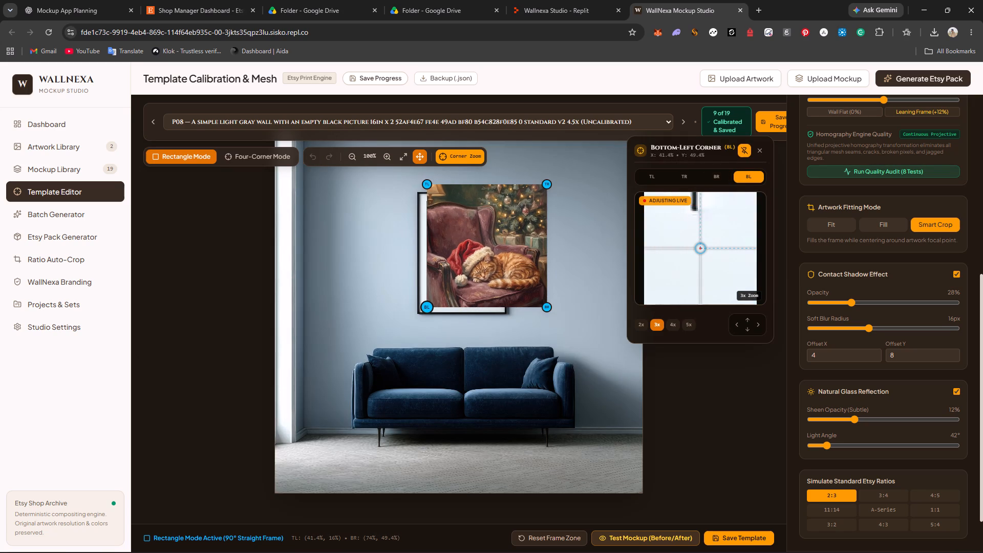
drag(427, 307, 426, 307)
Fit the artwork's top-left and top-right corners inside P08's black frame at about 41.1%, 20.8% and 60.7%, 20.8%.
drag(426, 185, 424, 197)
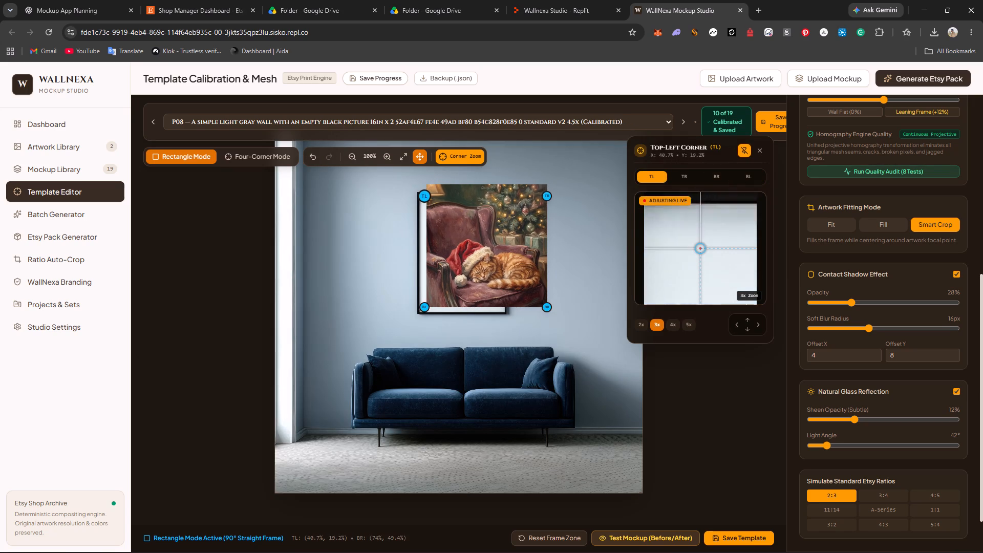
drag(424, 197, 426, 202)
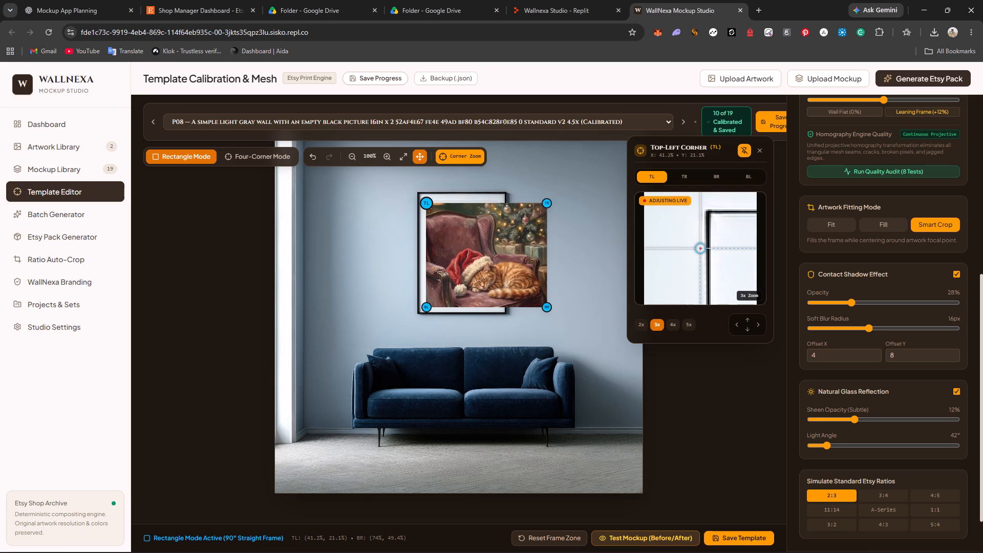
drag(426, 202, 426, 201)
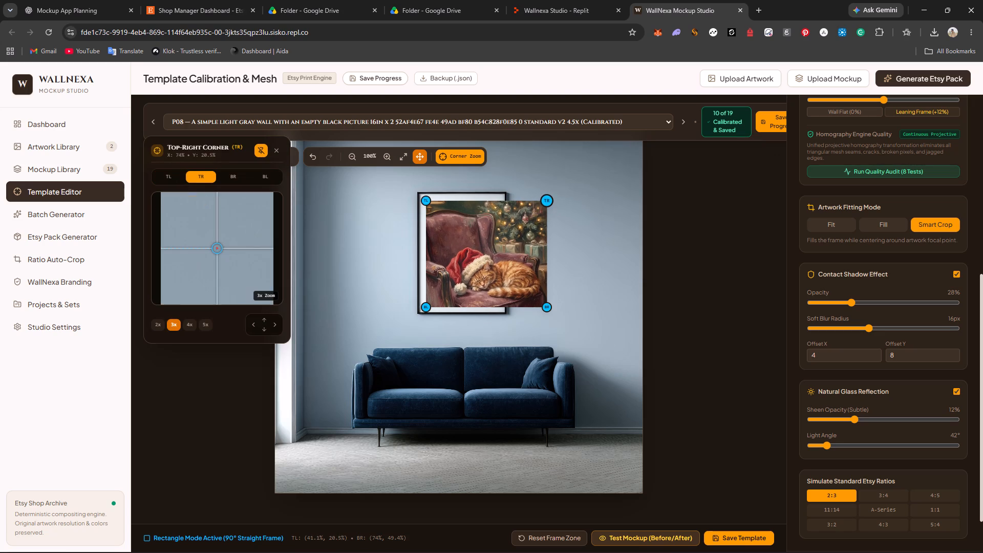
drag(548, 204, 498, 202)
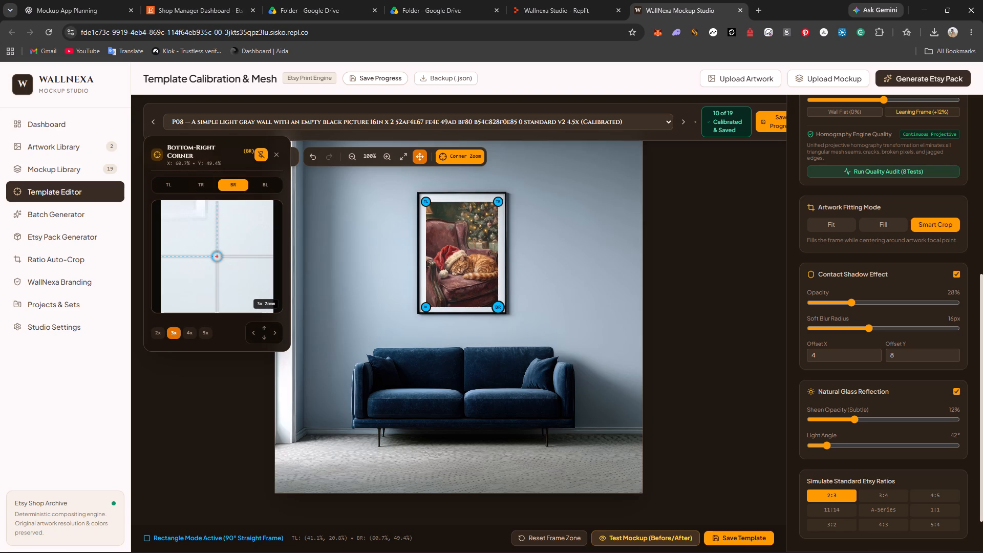
Fit the artwork's bottom-right corner inside P08's black frame at about 60.4%, 48.9%.
drag(500, 312, 503, 310)
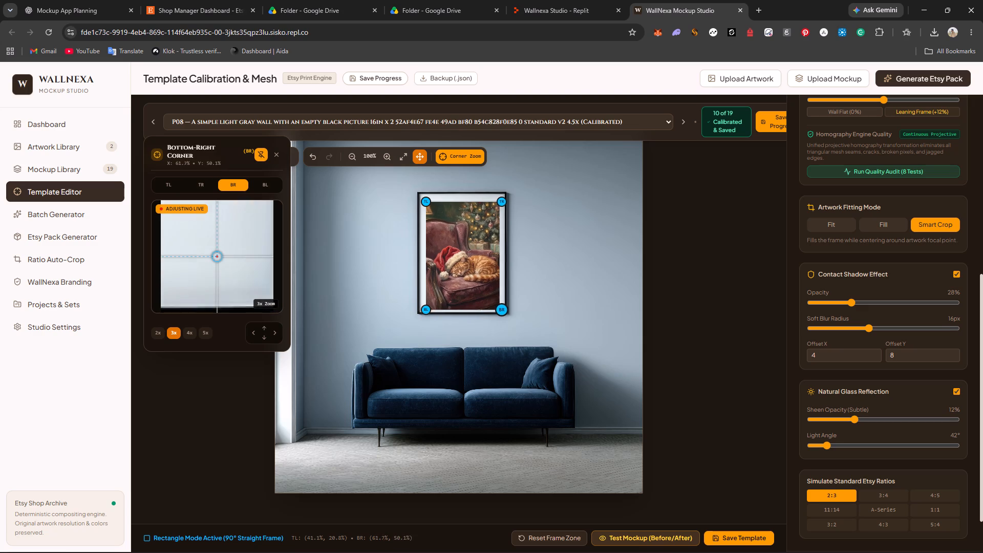
drag(503, 310, 493, 305)
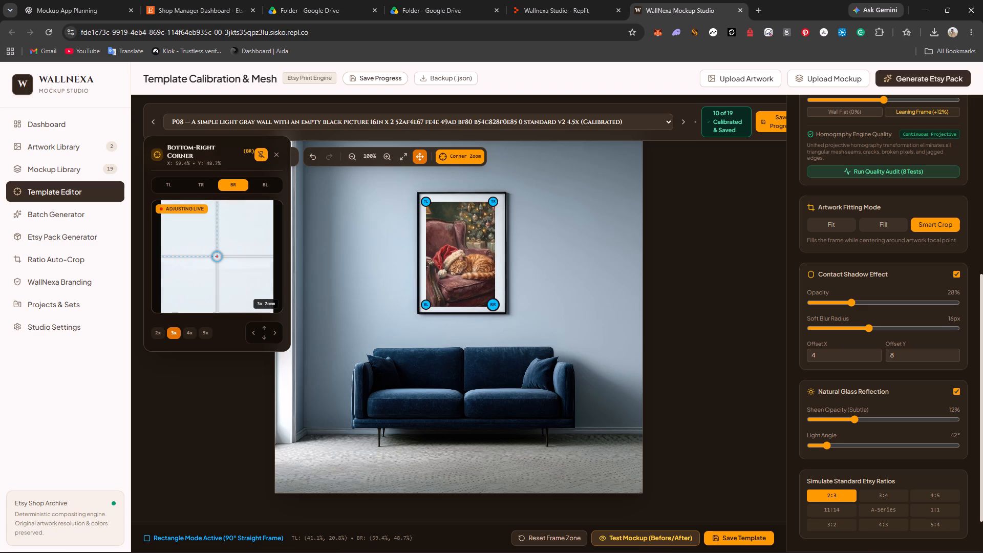
drag(493, 305, 498, 303)
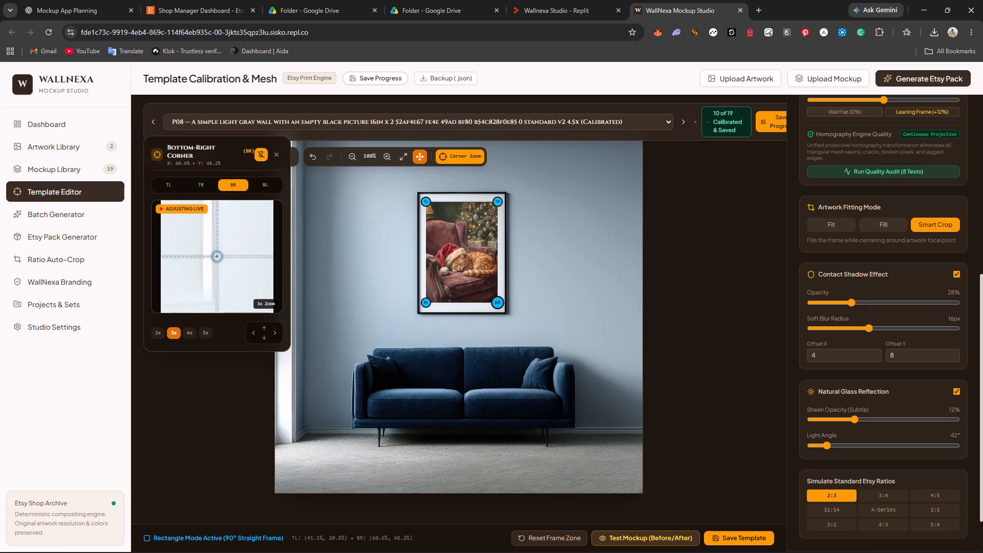
drag(498, 303, 497, 304)
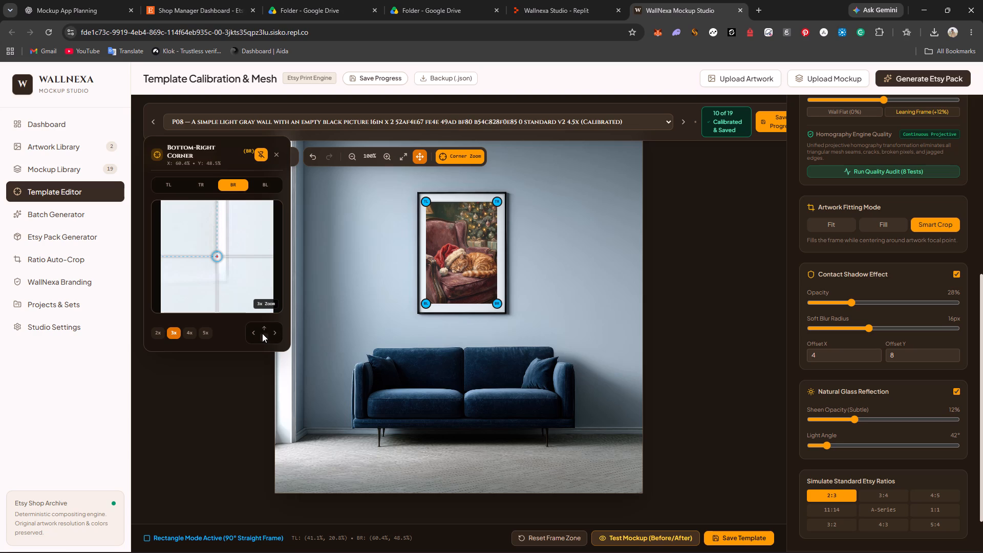
click(262, 333)
click(262, 333)
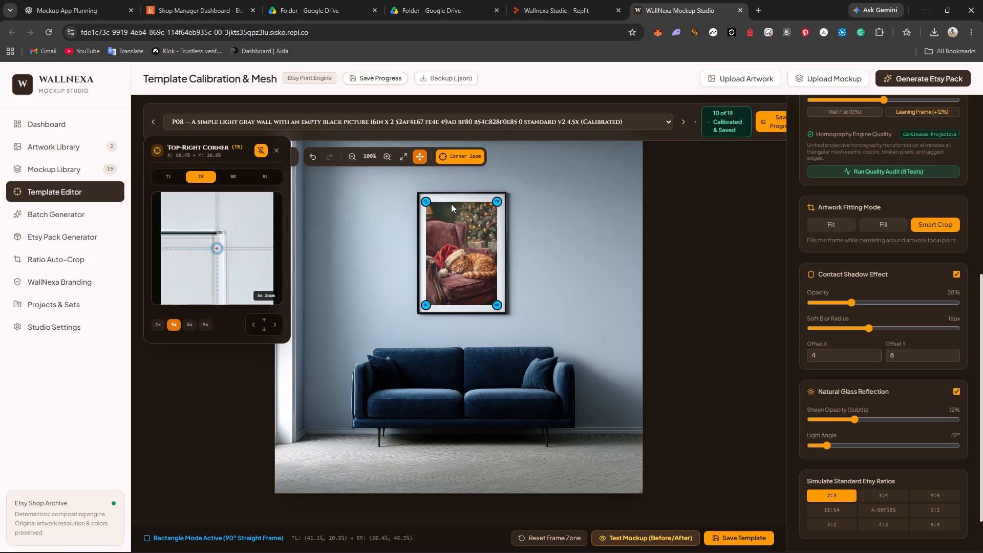
Readjust P08's top-left corner to about 41.2%, 20.5% and set its contact shadow opacity to 0%.
click(429, 200)
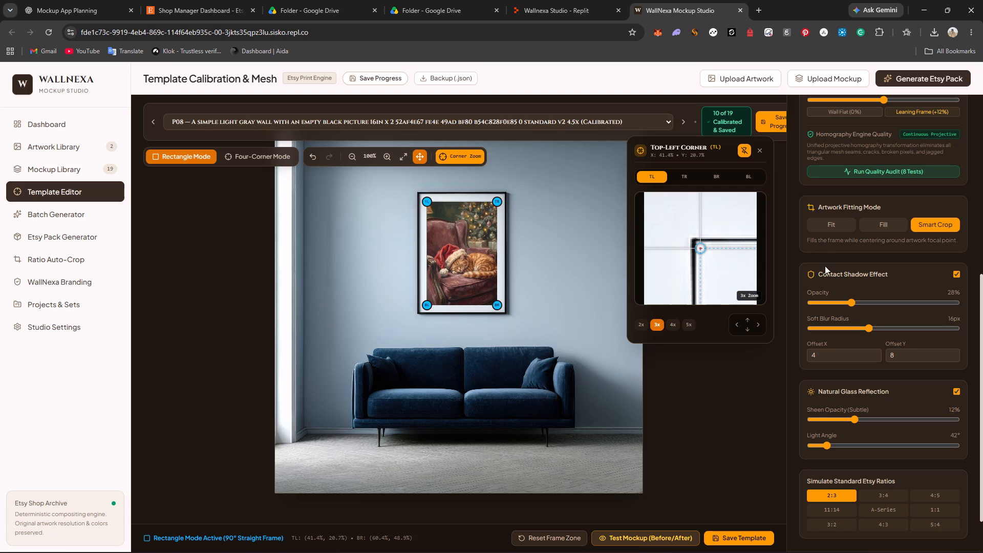
drag(848, 301, 742, 302)
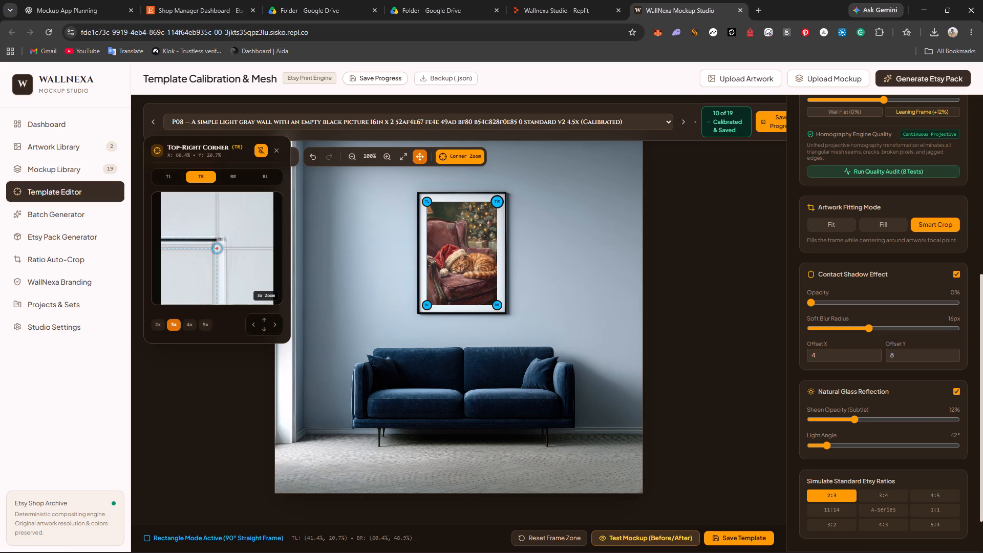
click(429, 203)
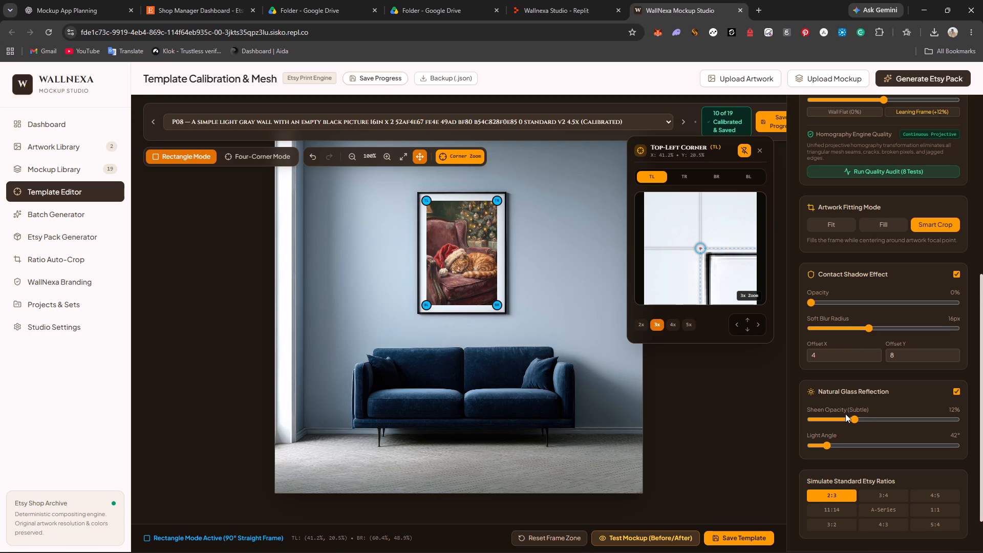
Set P08's glass reflection sheen opacity to 0% and save the template.
drag(852, 417, 781, 422)
drag(781, 422, 783, 422)
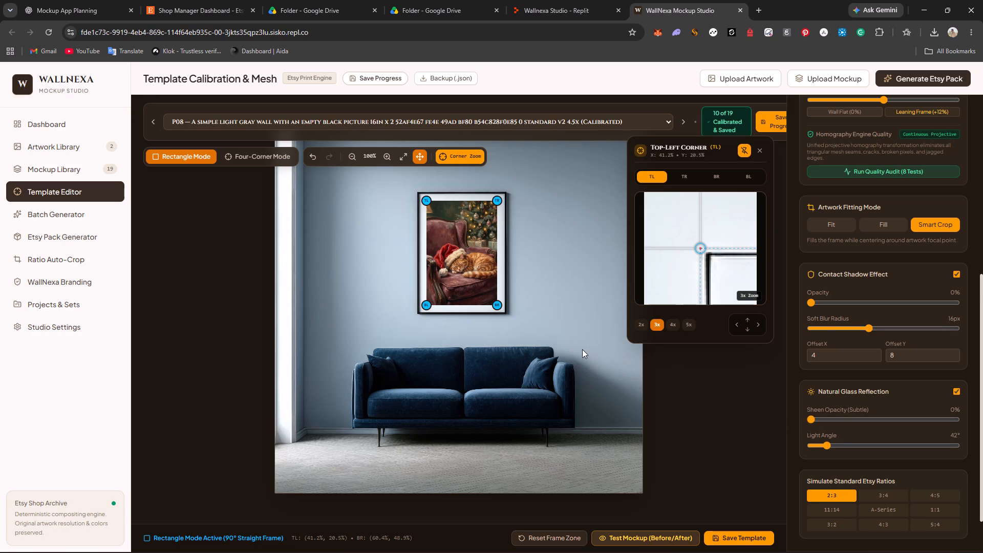
click(724, 536)
Open the P09 modern living room template and turn off its natural glass reflection.
click(251, 126)
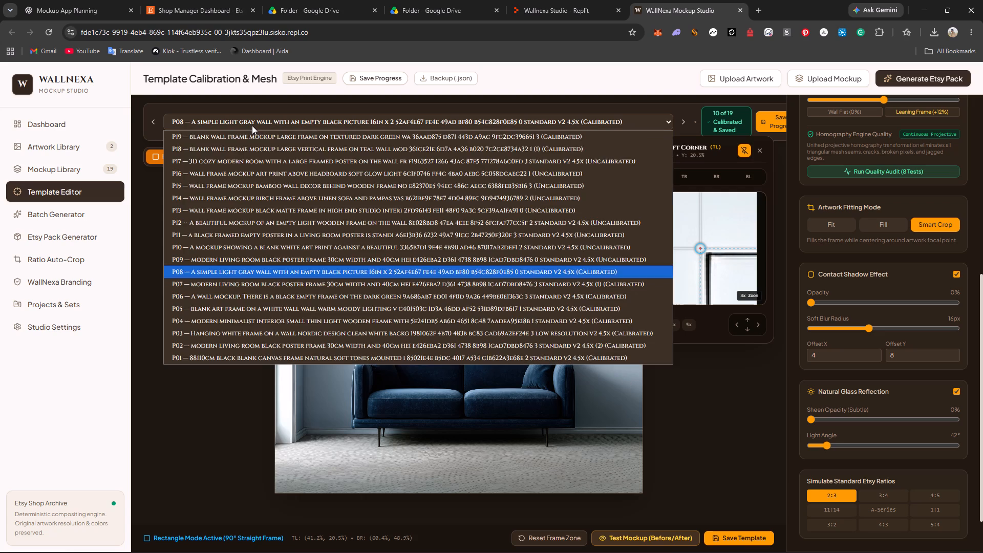
click(270, 256)
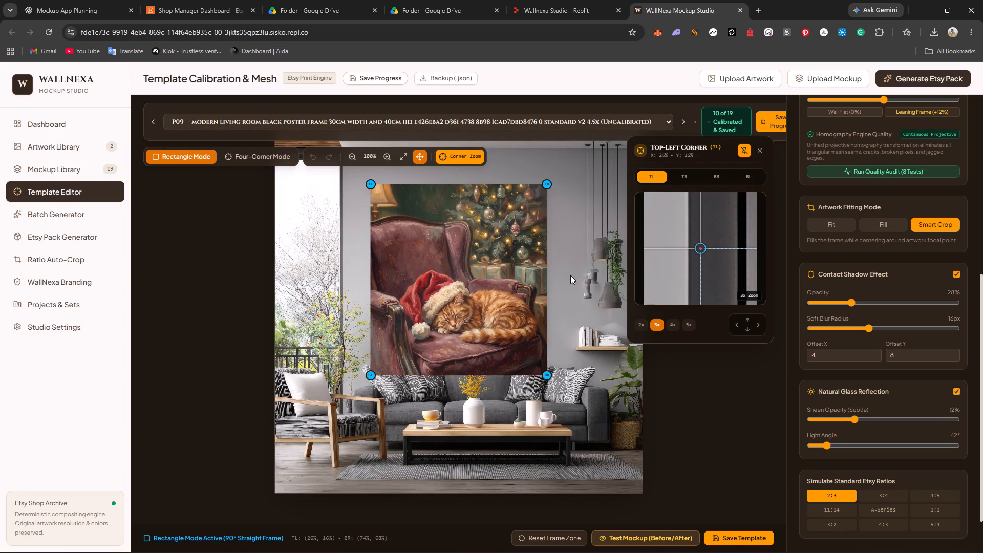
click(955, 392)
Fit the artwork's bottom-right and bottom-left corners inside P09's black frame at about 69.6%, 58.5% and 42.1%, 58.5%.
drag(545, 374, 527, 336)
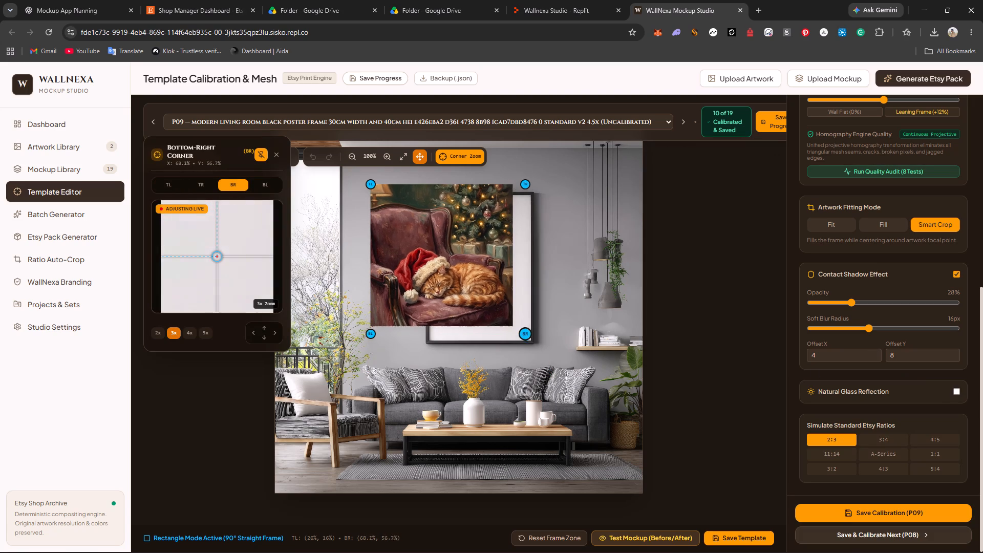
drag(527, 336, 530, 342)
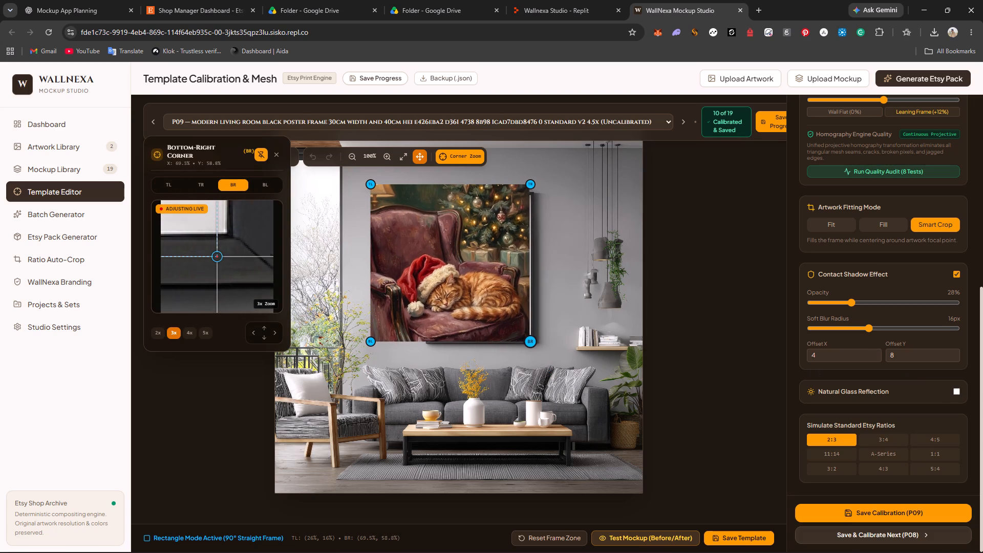
drag(530, 342, 531, 341)
drag(372, 338, 400, 334)
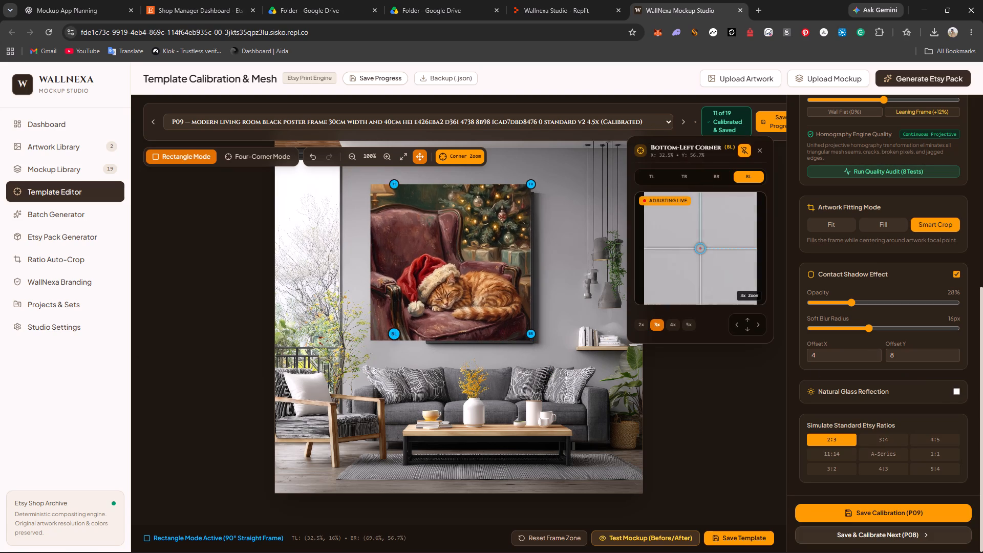
drag(400, 334, 430, 341)
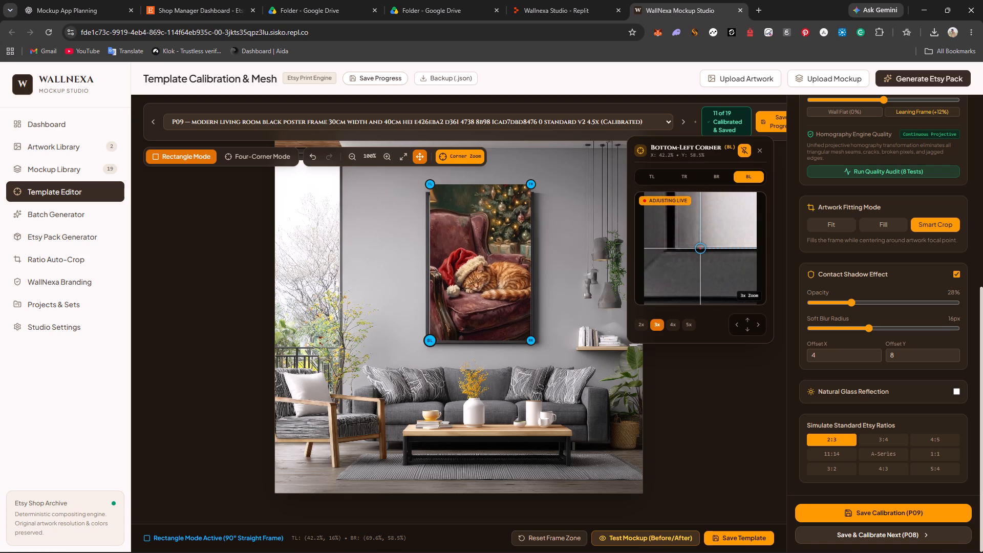
drag(430, 341, 430, 341)
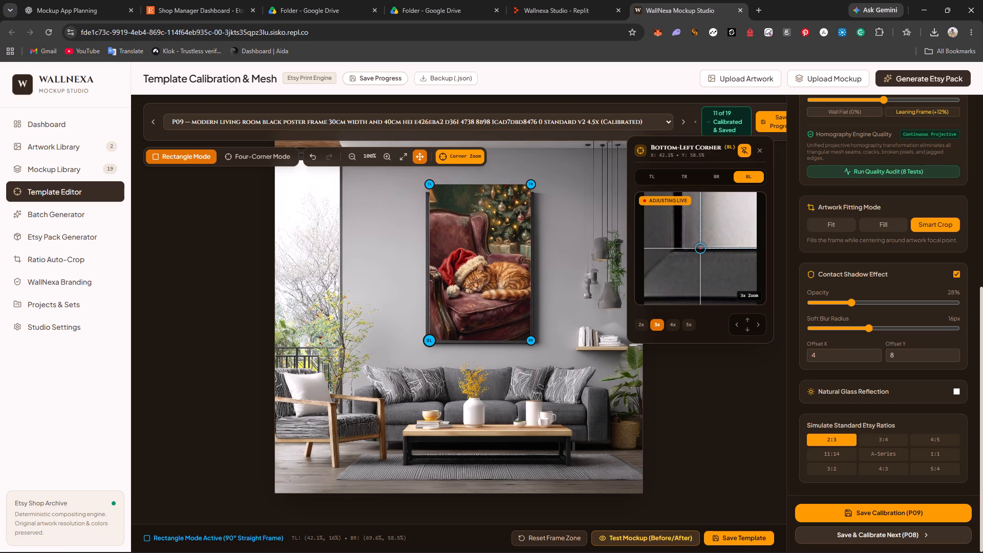
drag(430, 341, 429, 341)
Fit the artwork's top-left corner inside P09's black frame at about 42.1%, 19%.
drag(430, 184, 431, 192)
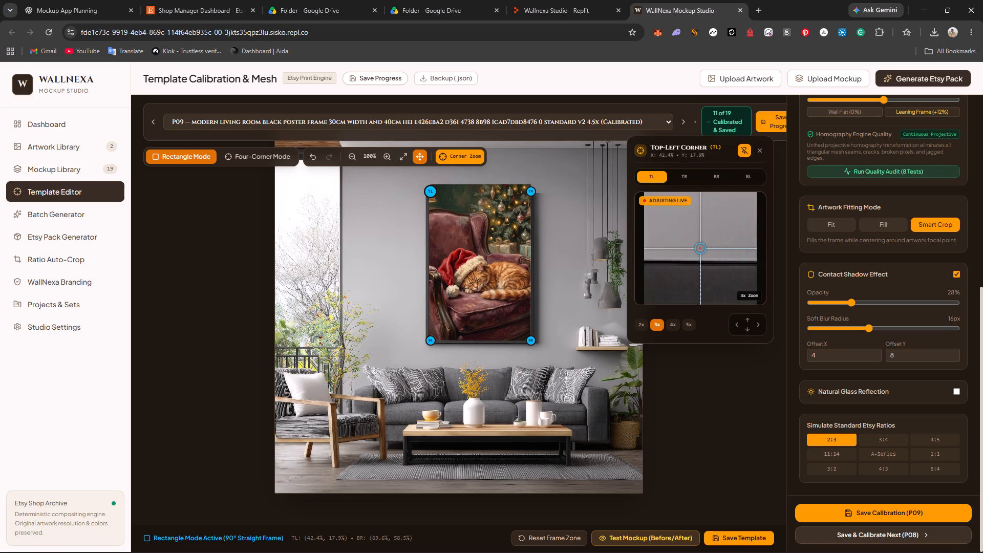
drag(431, 192, 430, 196)
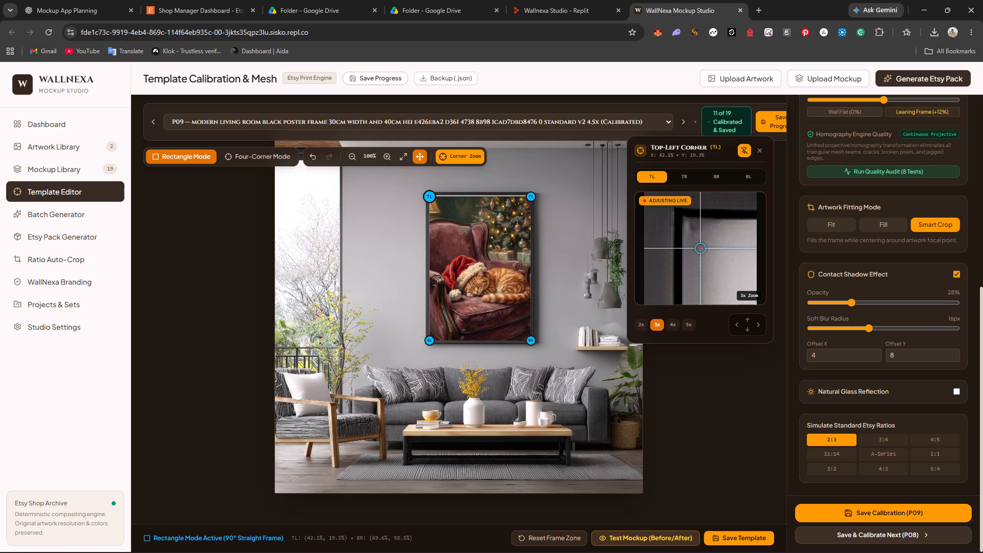
drag(430, 196, 430, 196)
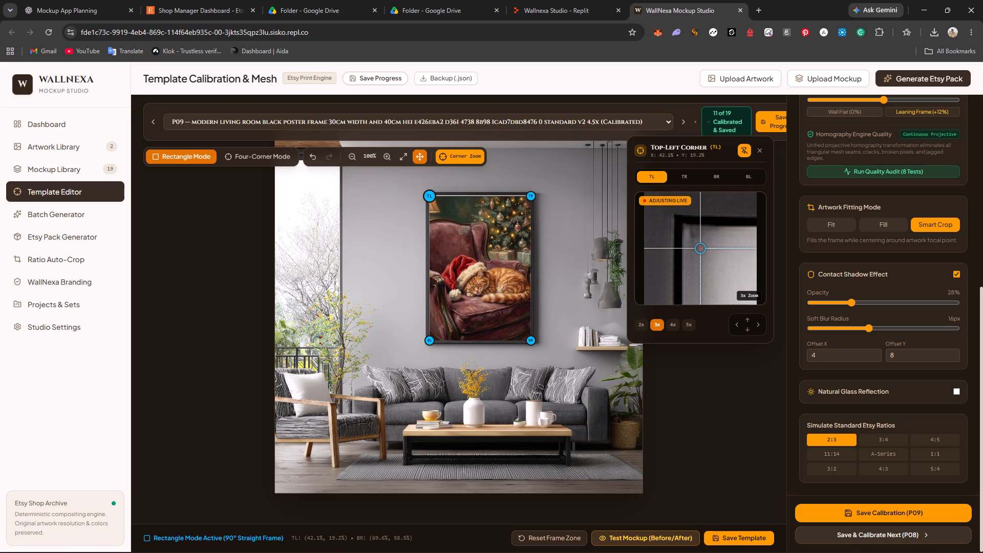
drag(430, 196, 430, 195)
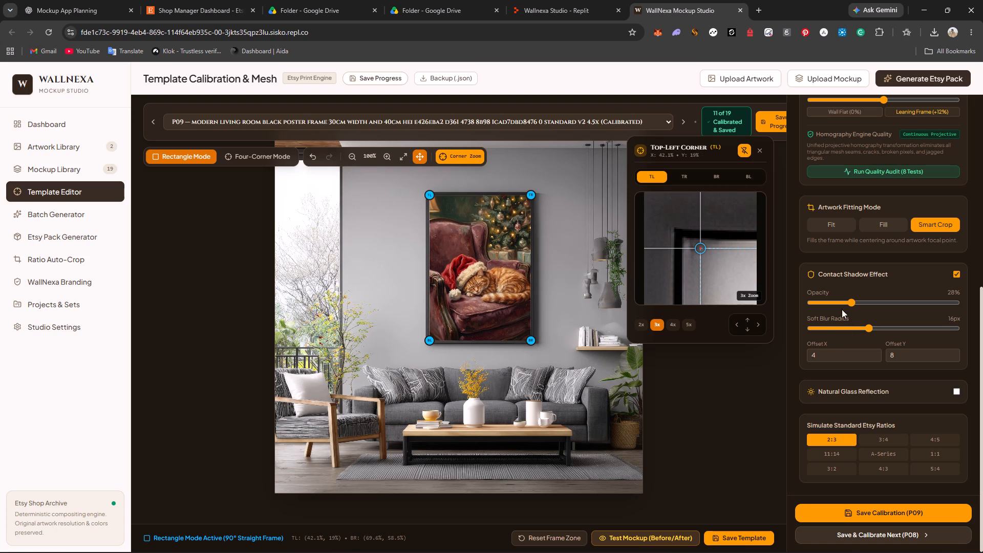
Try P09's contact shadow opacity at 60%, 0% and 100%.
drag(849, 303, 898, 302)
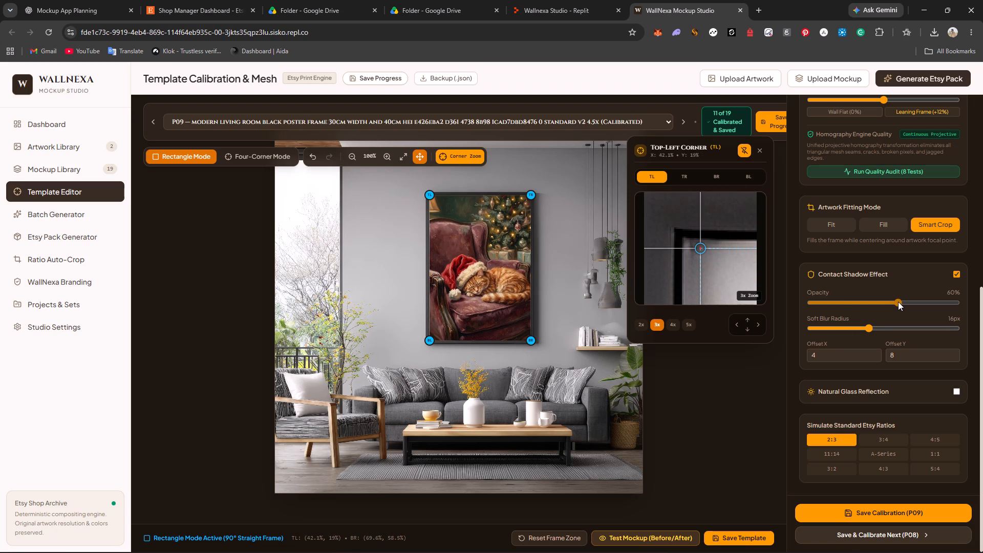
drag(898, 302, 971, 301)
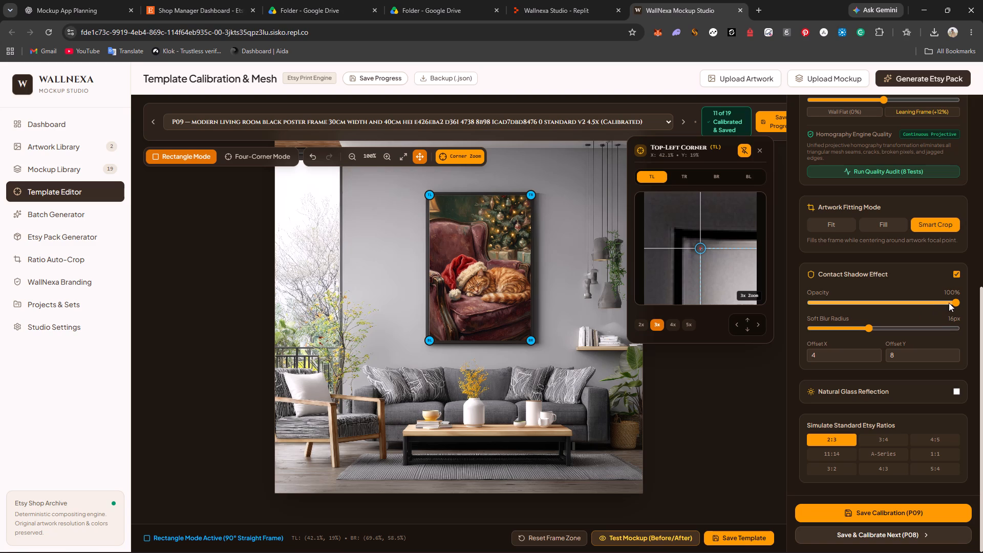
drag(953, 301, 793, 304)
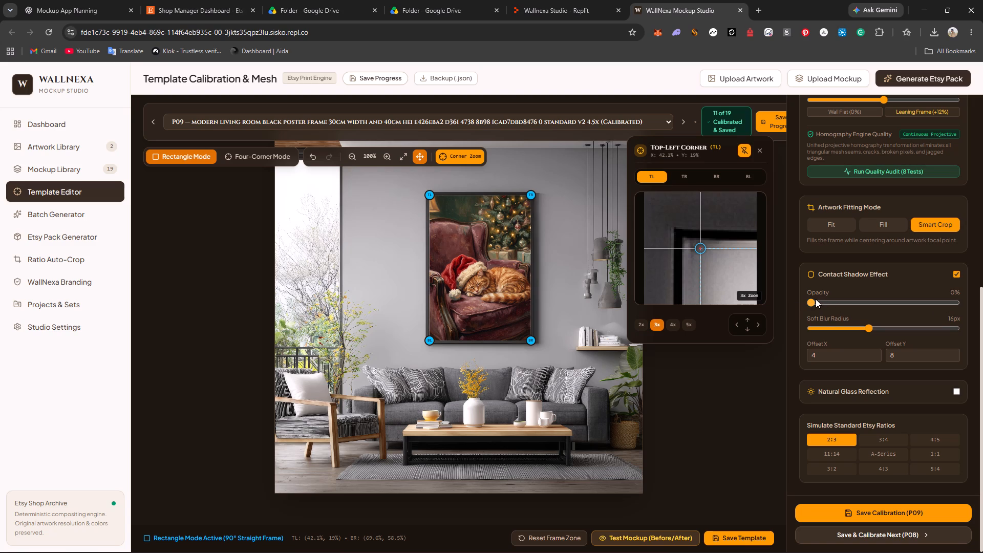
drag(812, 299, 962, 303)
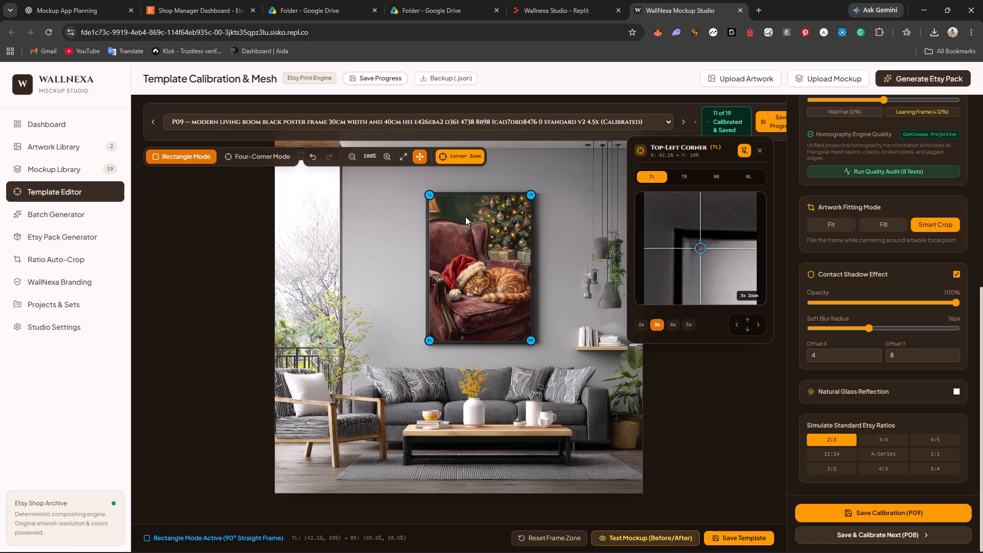
Readjust P09's top-left corner to about 41.9%, 18.9% and set its contact shadow opacity to 58%.
click(432, 196)
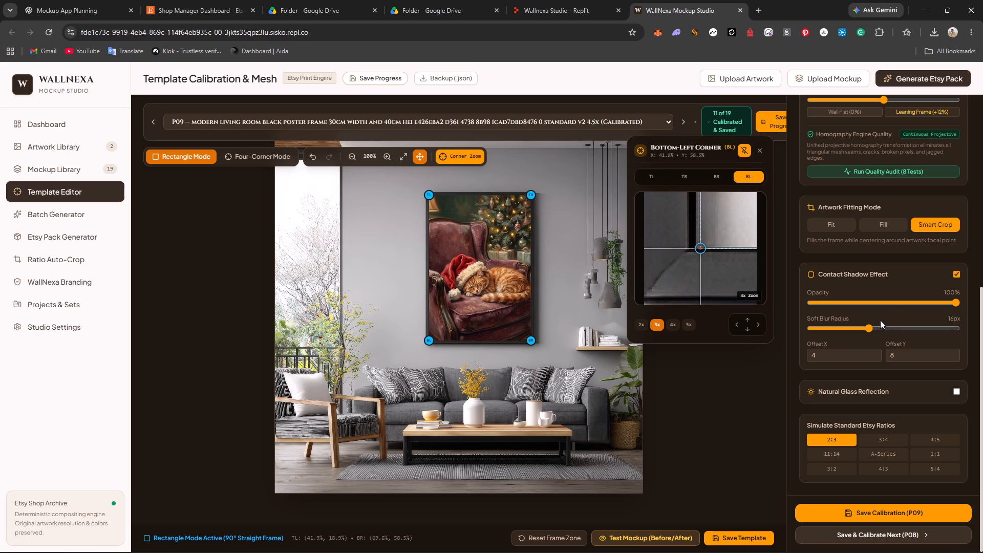
drag(955, 302, 747, 305)
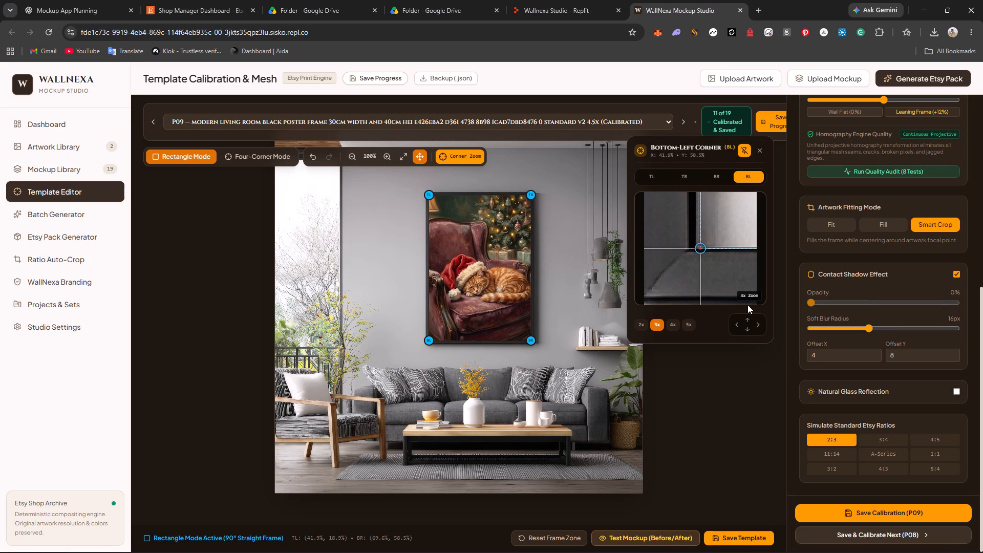
drag(747, 305, 809, 316)
drag(809, 316, 896, 324)
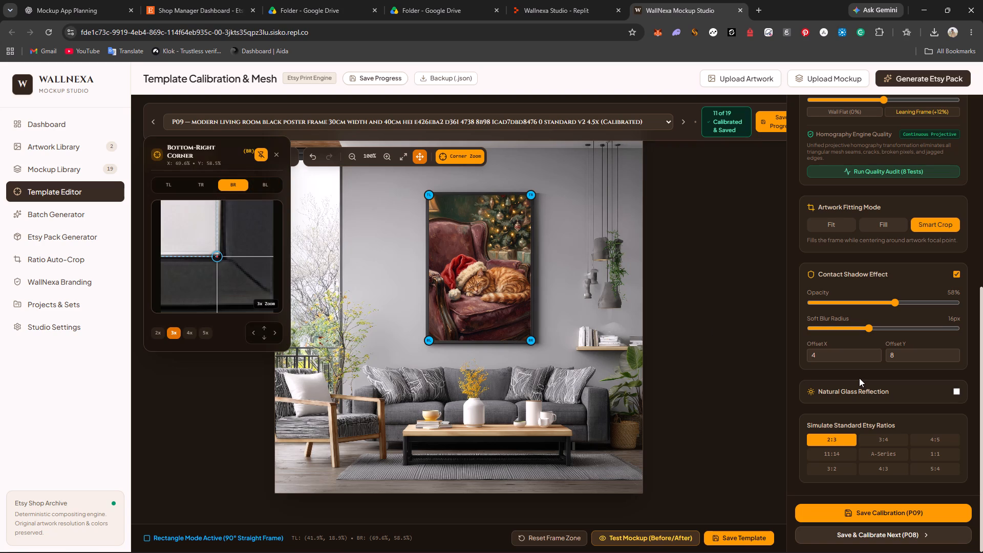
Save the P09 template.
scroll(859, 378, down, 4)
scroll(859, 377, up, 3)
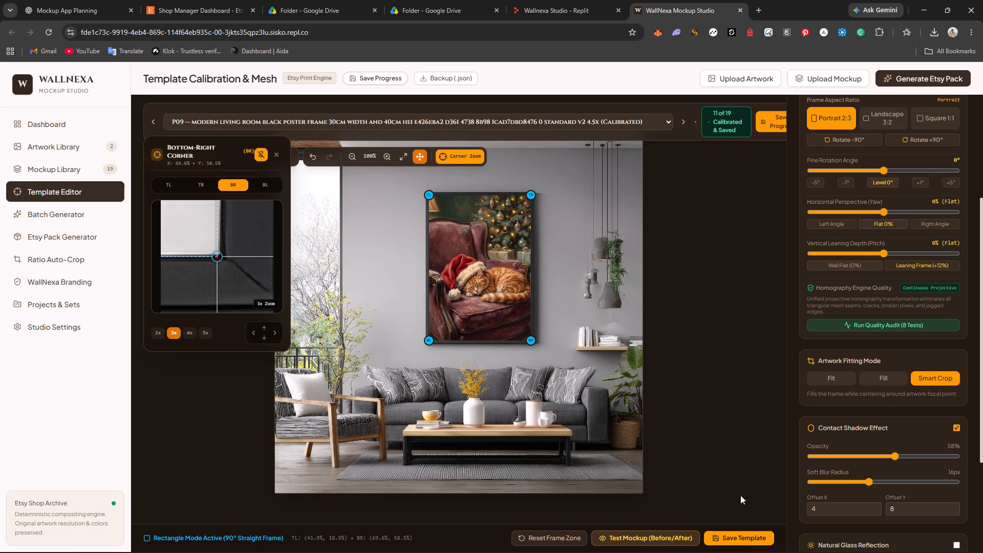
click(743, 534)
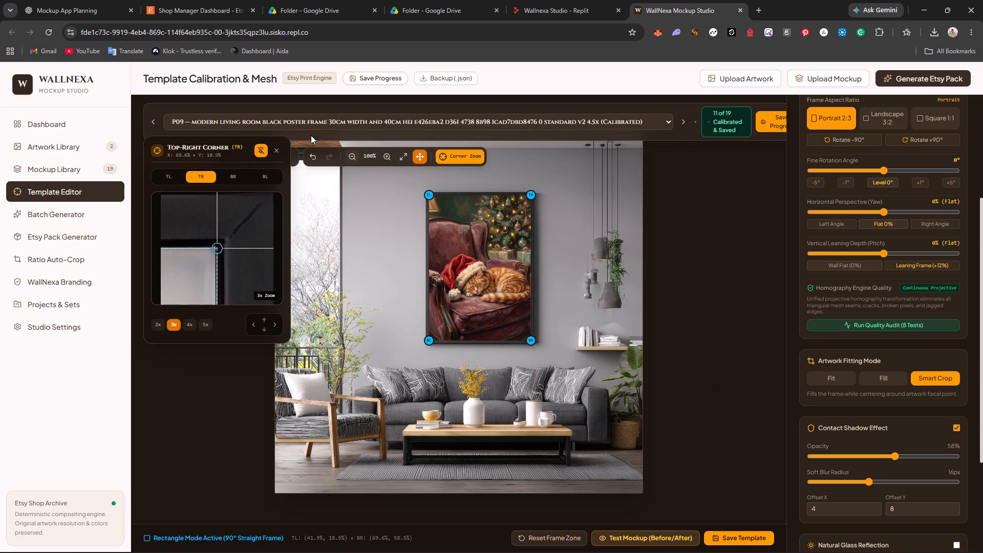
Open the P10 blank white art print template and turn off its natural glass reflection.
click(272, 124)
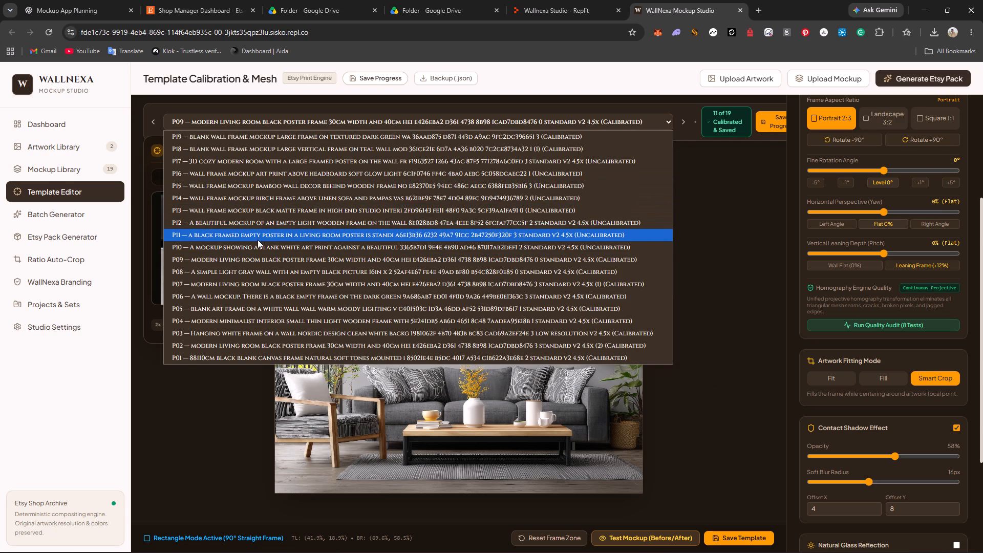
click(257, 244)
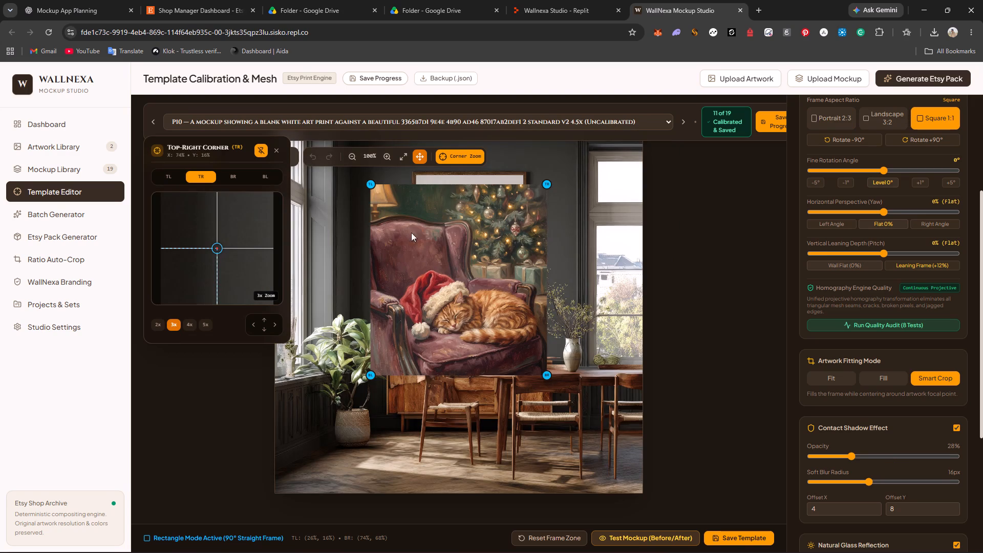
scroll(894, 402, down, 3)
click(954, 394)
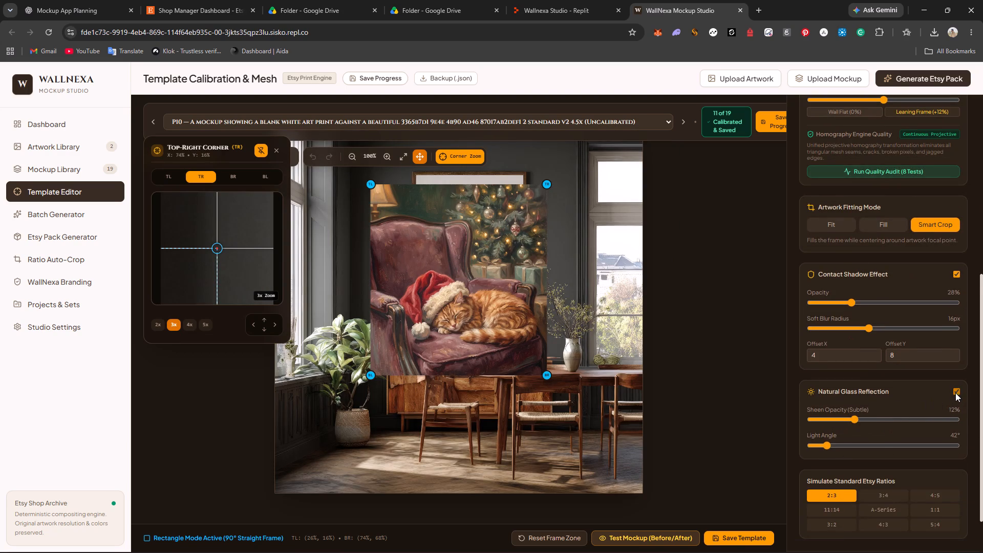
Fit the artwork's top-left and bottom-left corners inside P10's wooden frame at about 38.3%, 13.2% and 38.3%, 52.5%.
drag(372, 186, 419, 180)
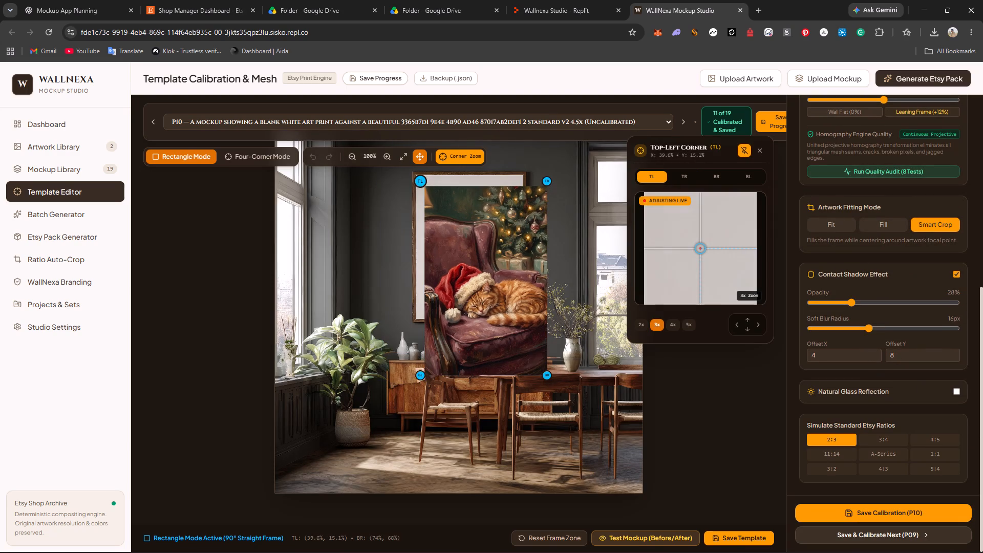
drag(419, 180, 415, 174)
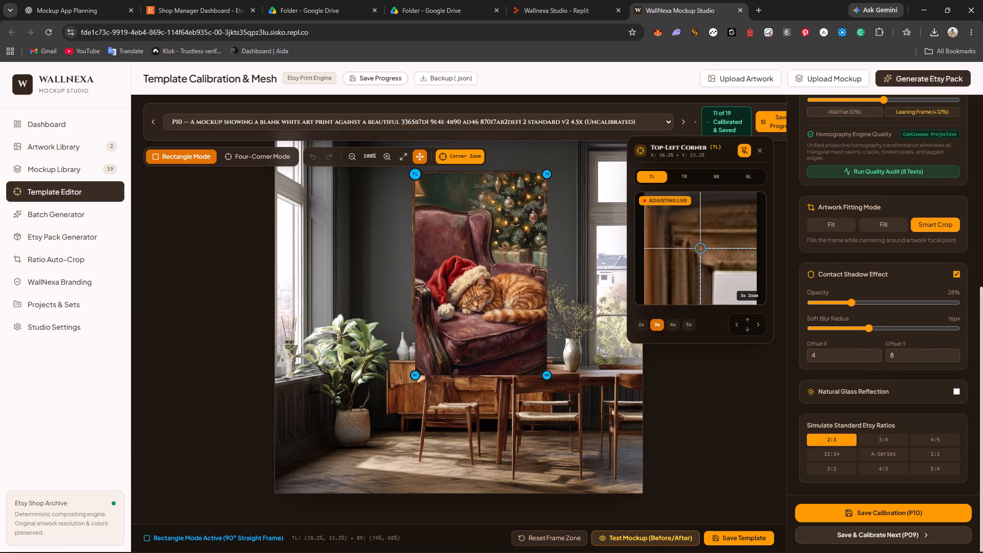
drag(415, 174, 416, 174)
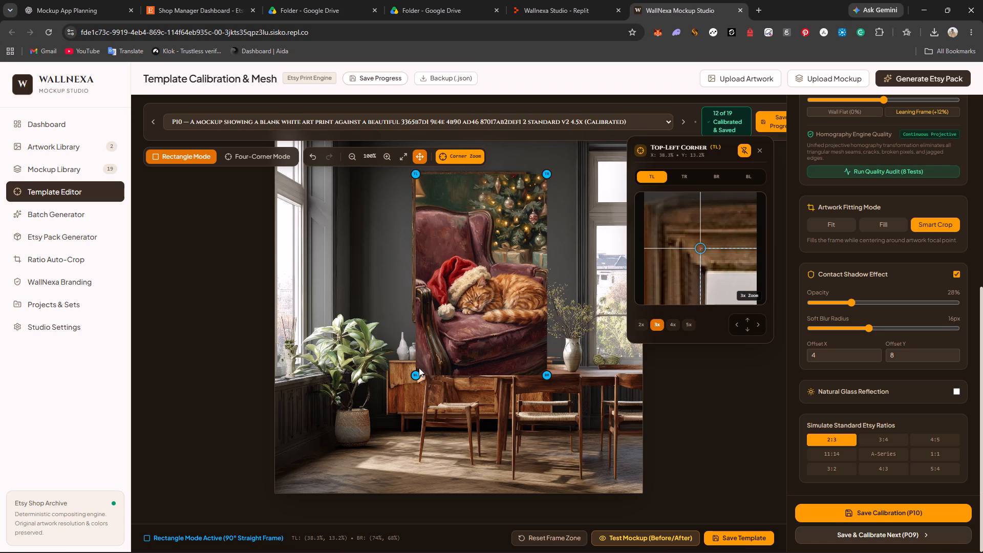
drag(417, 372, 418, 313)
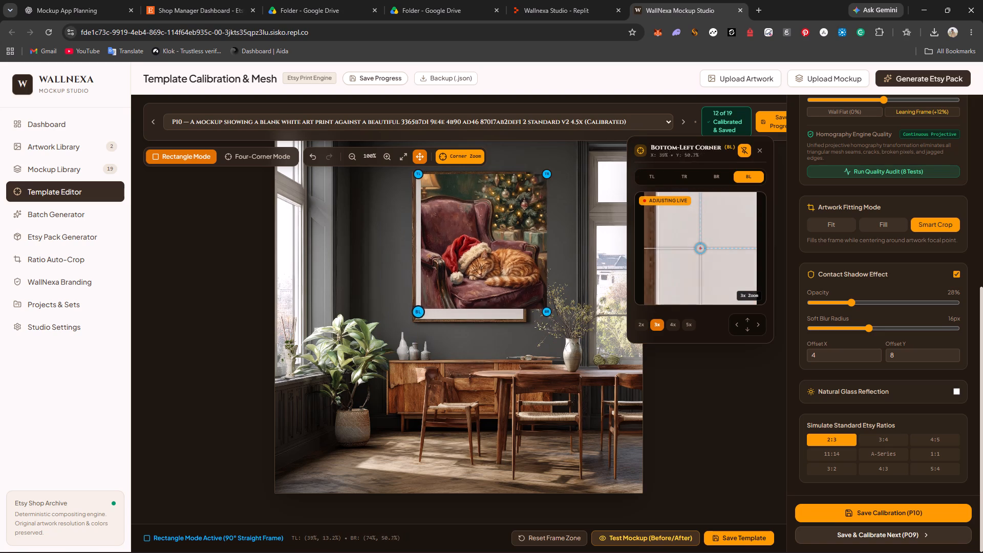
drag(418, 313, 416, 319)
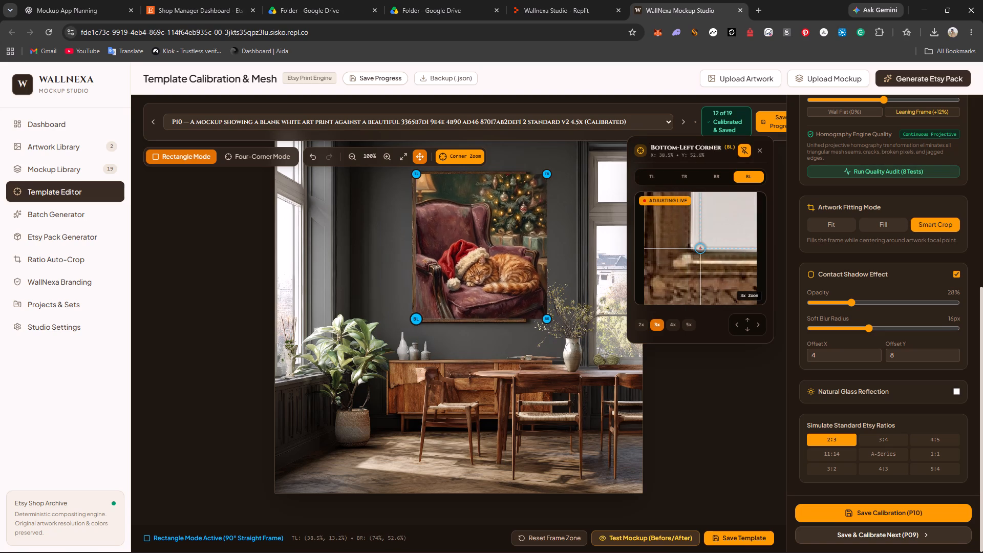
drag(416, 319, 416, 318)
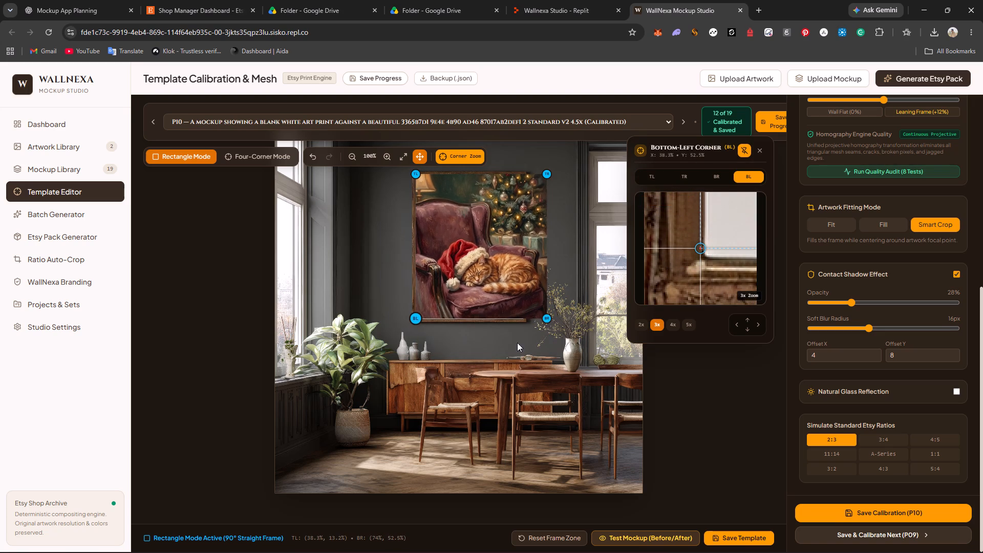
Fit the artwork's bottom-right corner inside P10's wooden frame at about 67.4%, 52.8%.
drag(546, 322, 521, 319)
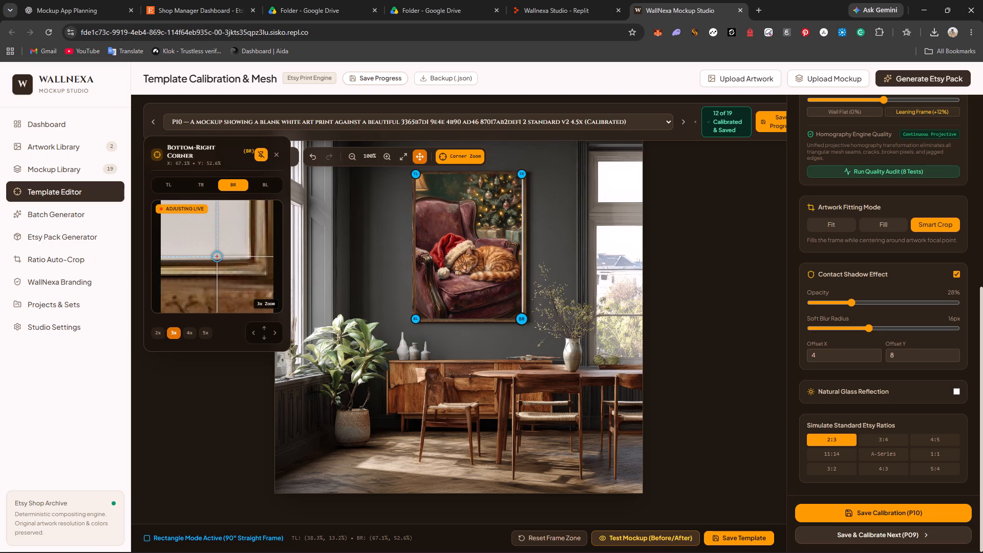
drag(521, 319, 523, 318)
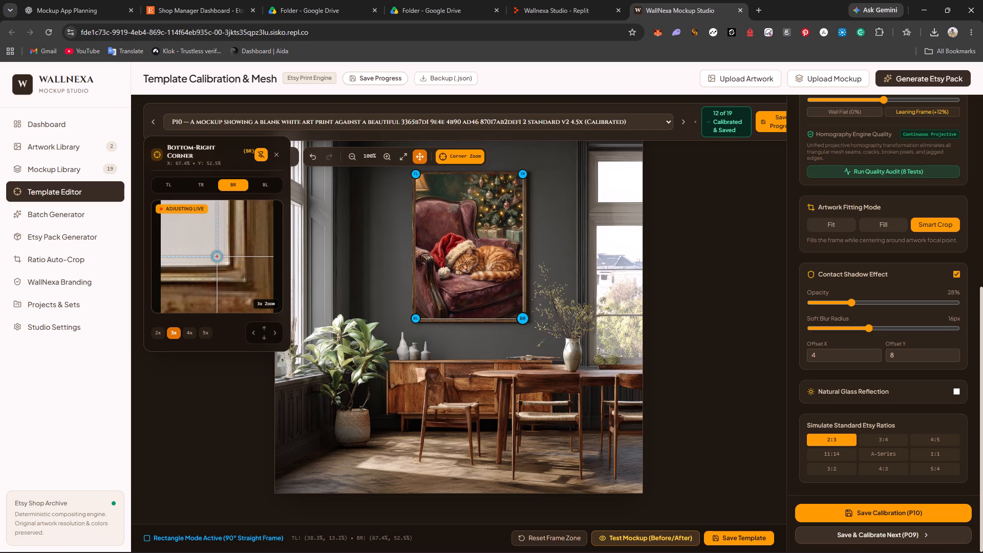
drag(523, 318, 523, 320)
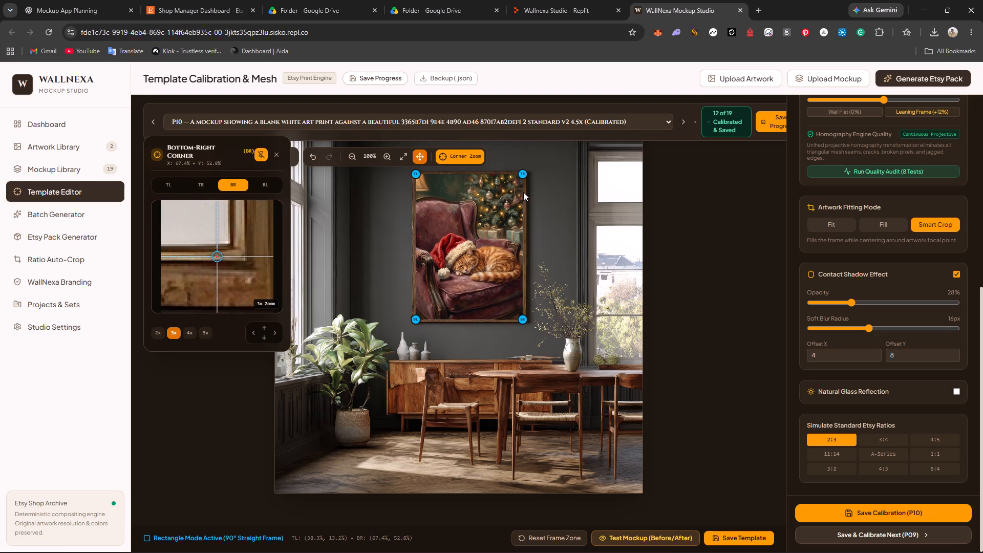
Fine-tune the artwork's top corners in P10's wooden frame, with the top-left at about 38.3%, 13.5%.
click(523, 174)
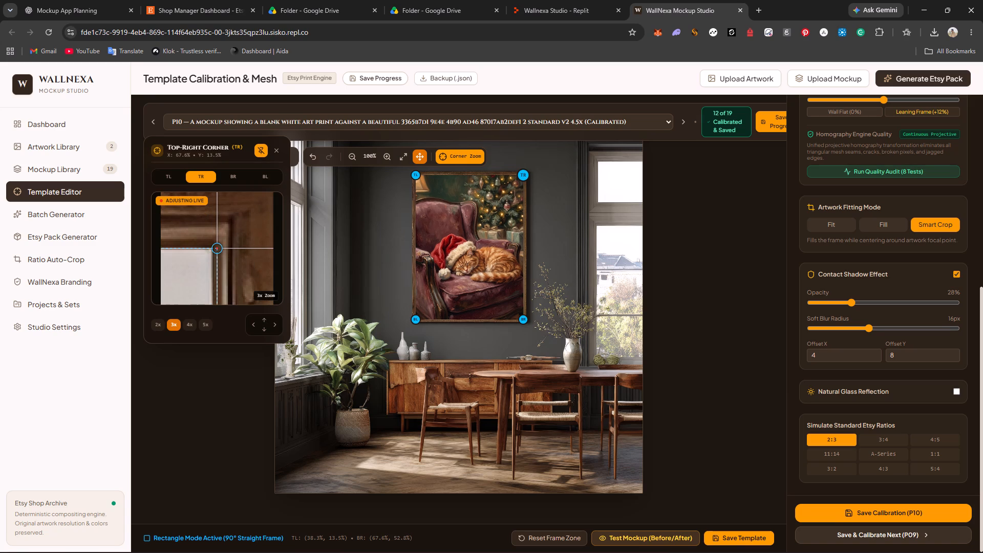
click(415, 176)
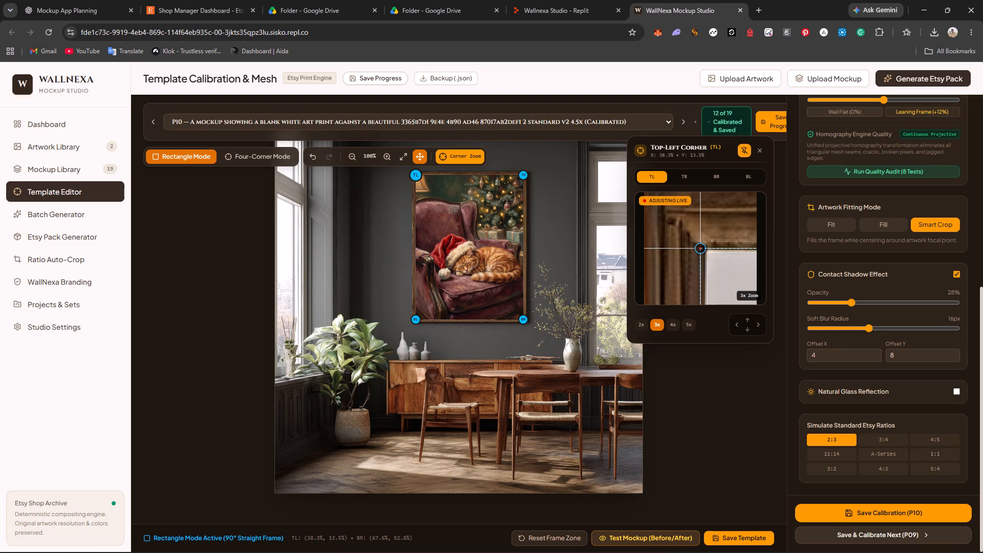
click(755, 325)
click(737, 327)
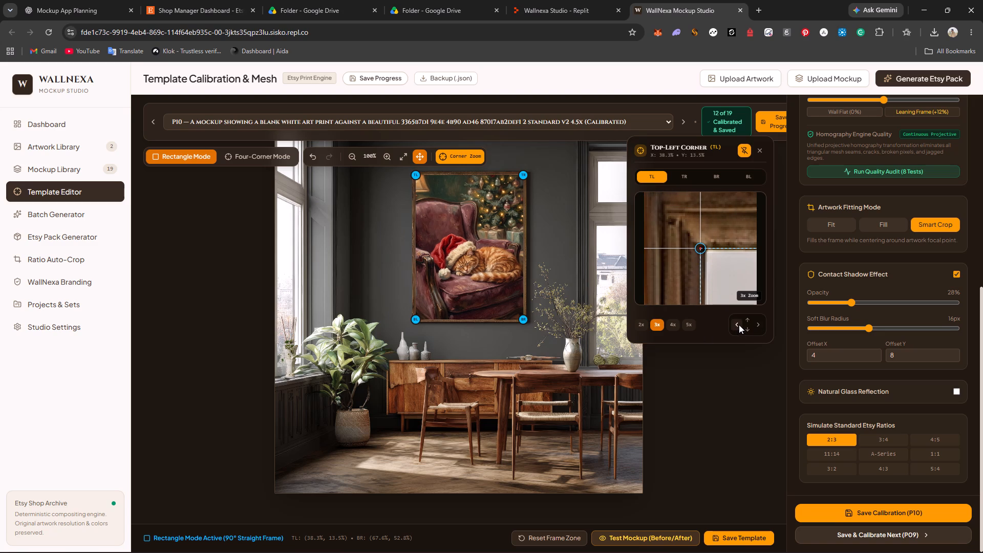
Readjust P10's bottom-left corner to about 38.1%, 52.4%.
click(418, 318)
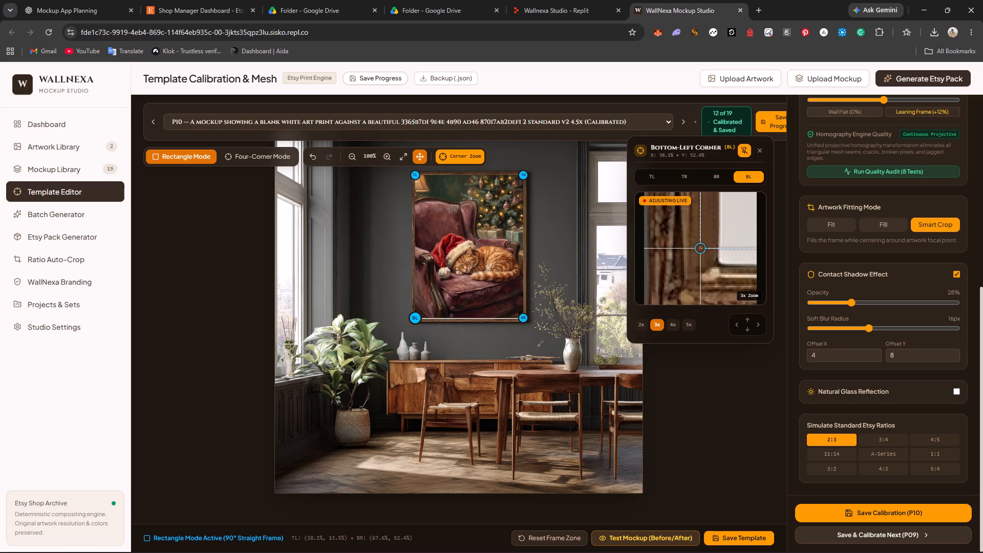
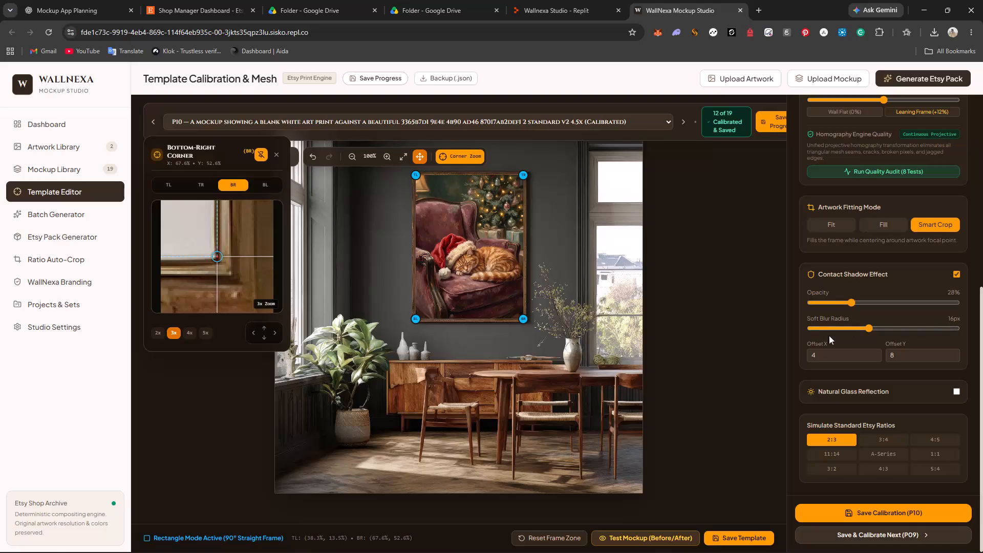
Save the calibration of template P10.
click(750, 535)
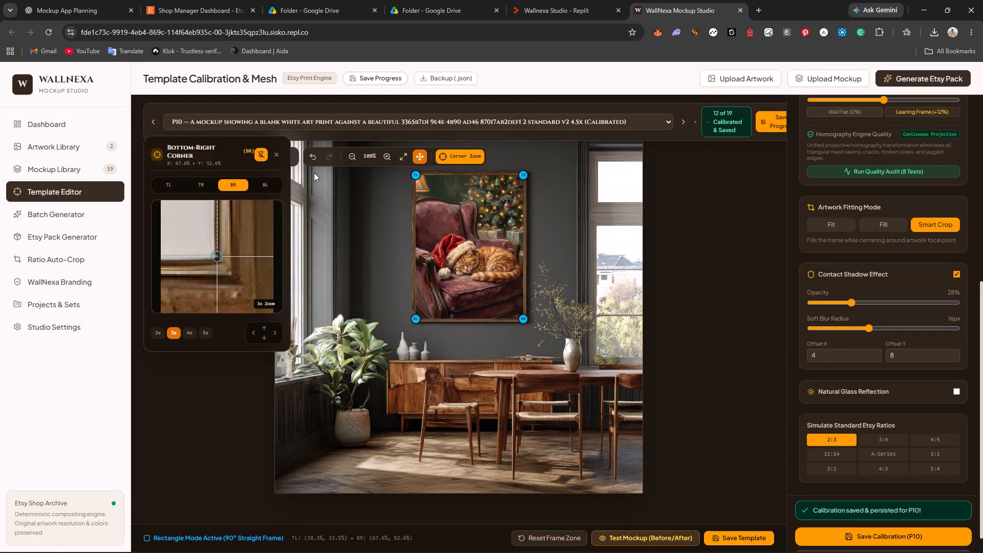
Reload the studio page and check the templates' calibration status in the mockup library.
click(418, 123)
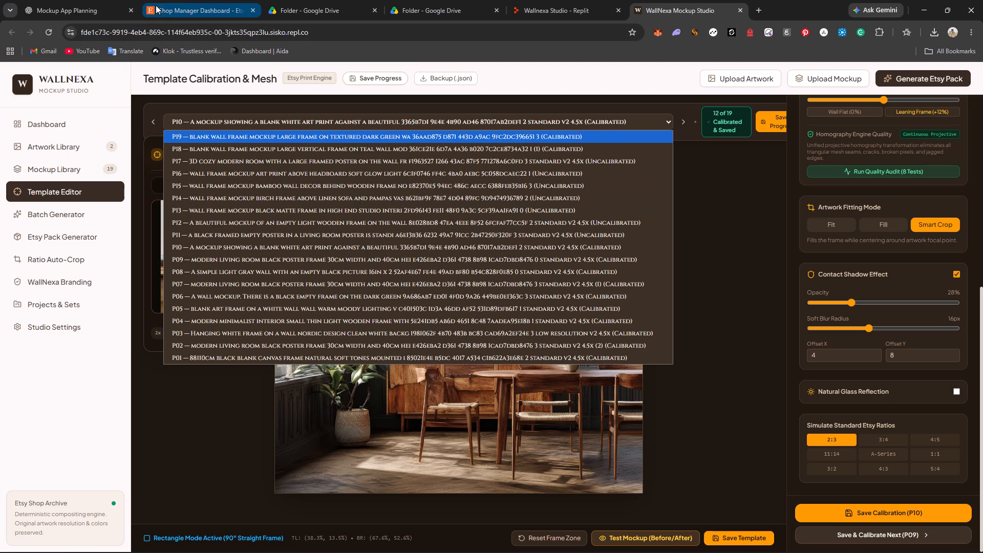
click(49, 31)
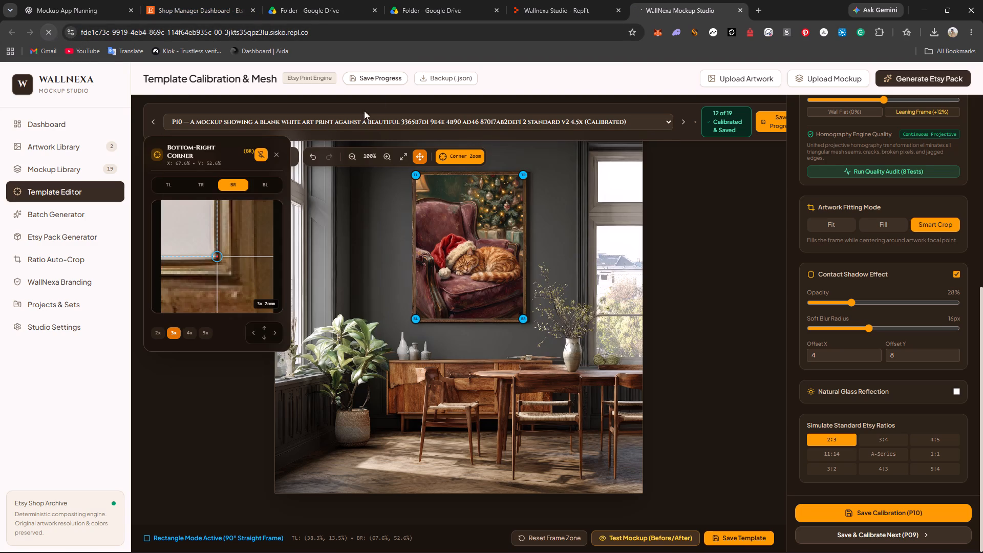
click(777, 122)
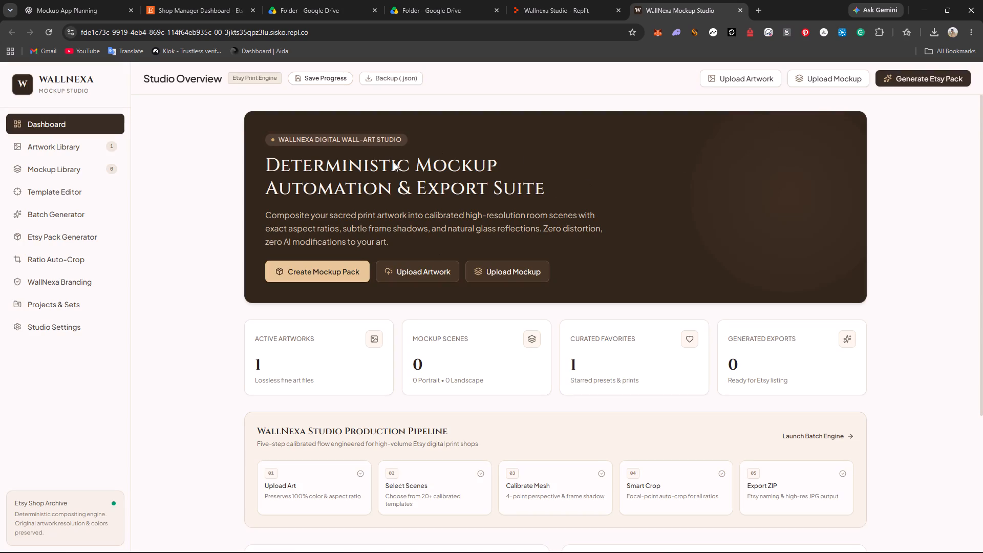
click(77, 165)
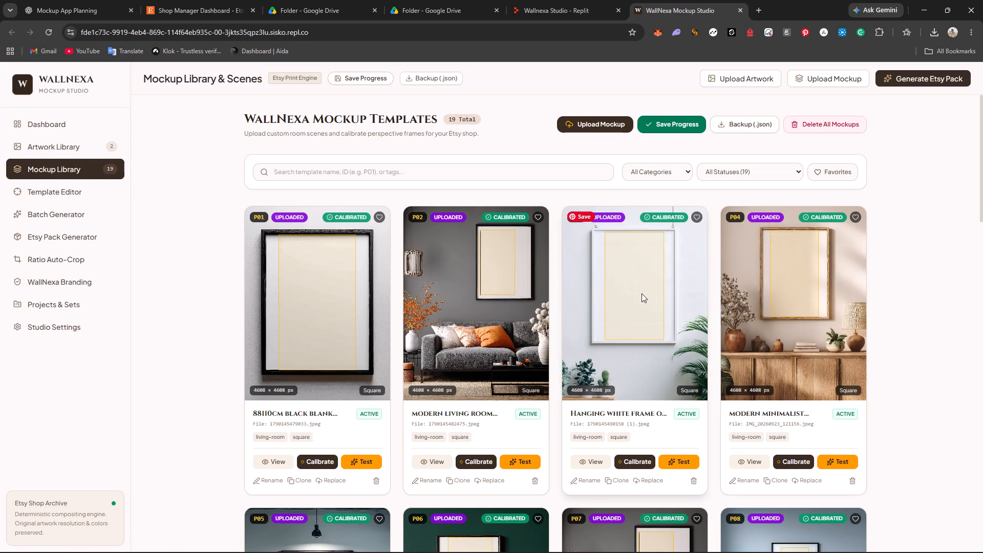
scroll(514, 303, down, 5)
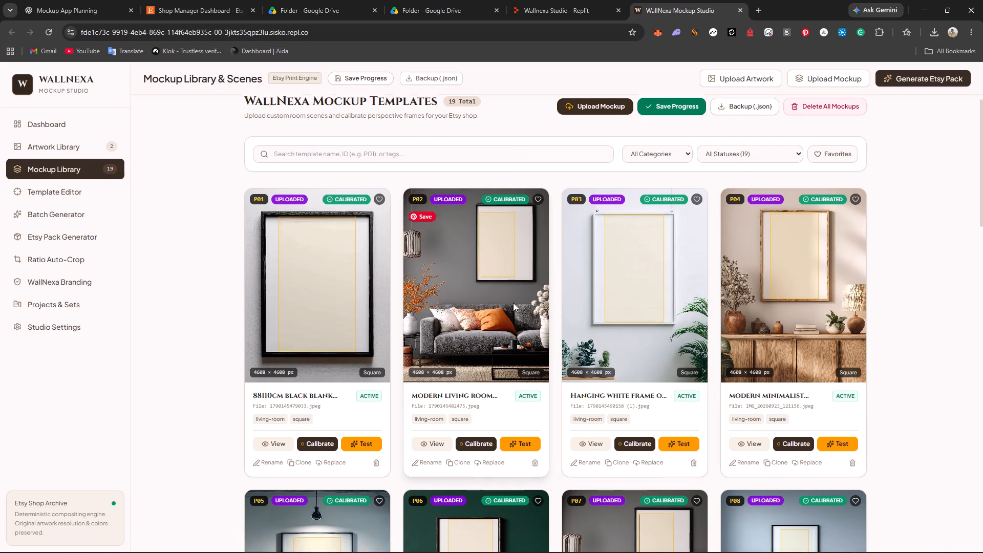
scroll(512, 302, down, 3)
scroll(608, 301, down, 5)
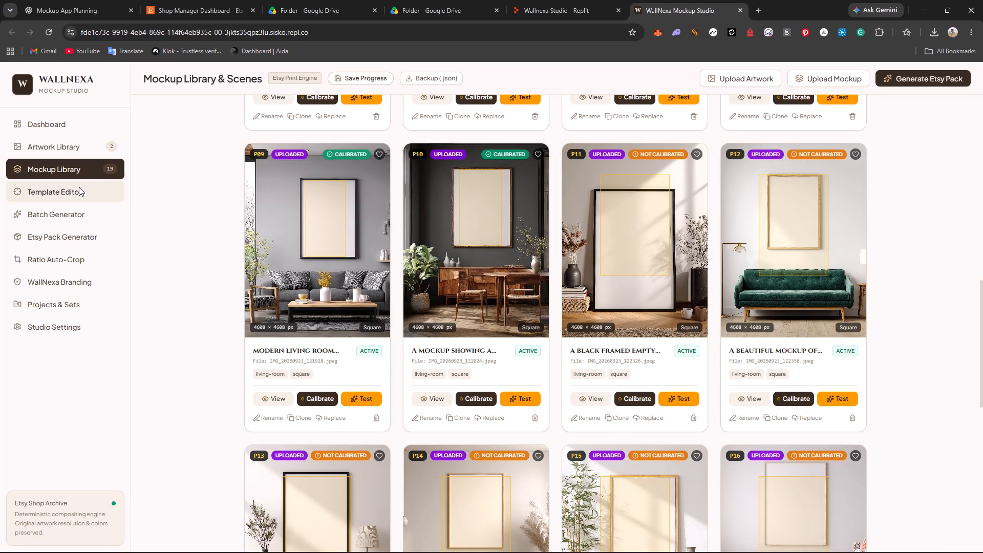
Return to the template editor, view templates P05 and P08, and load the P11 black framed poster template.
click(79, 187)
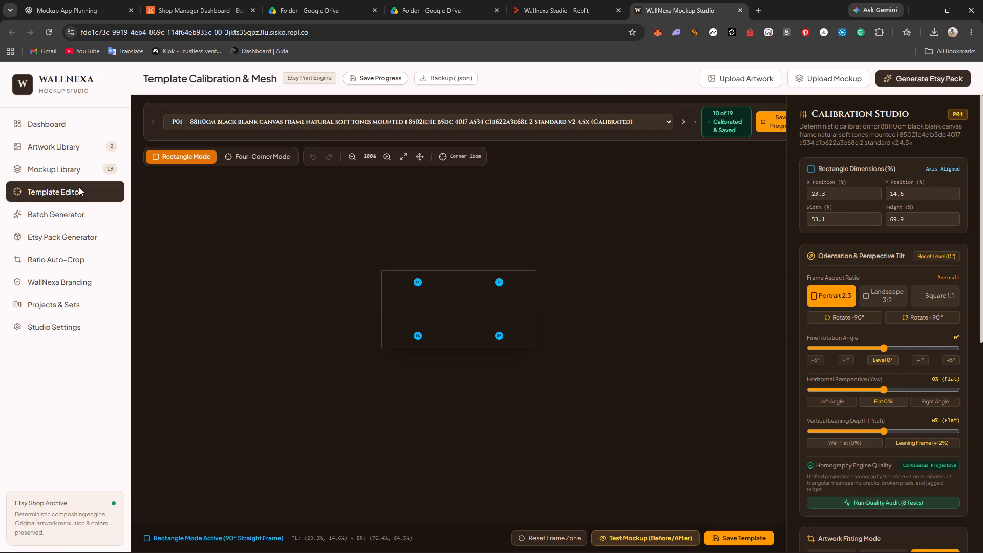
click(220, 116)
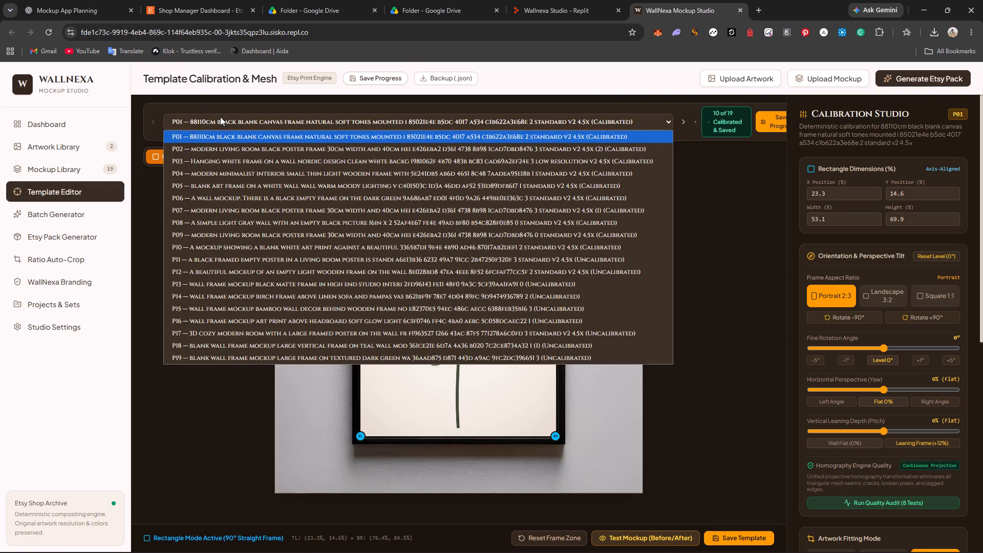
click(228, 188)
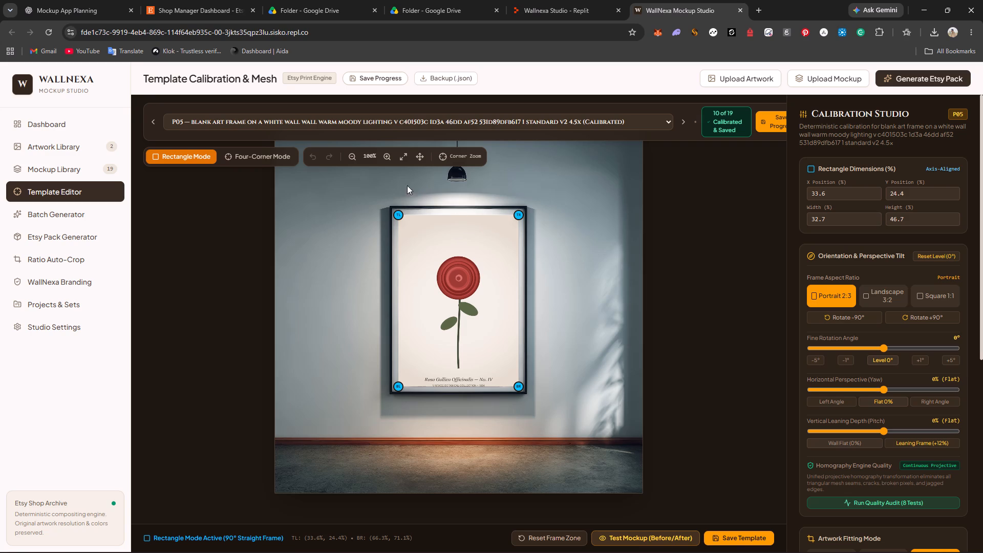
click(238, 119)
click(268, 217)
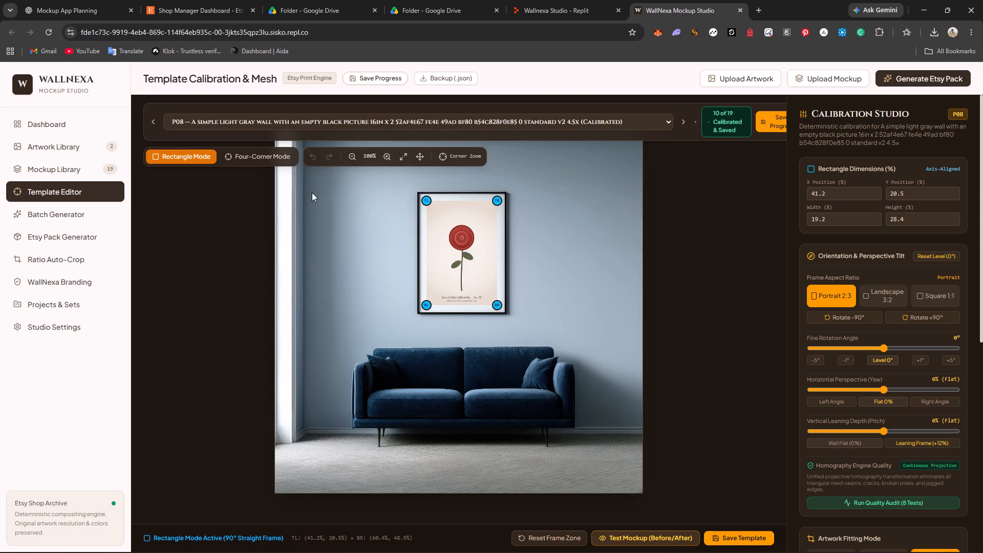
click(248, 124)
click(255, 224)
click(263, 116)
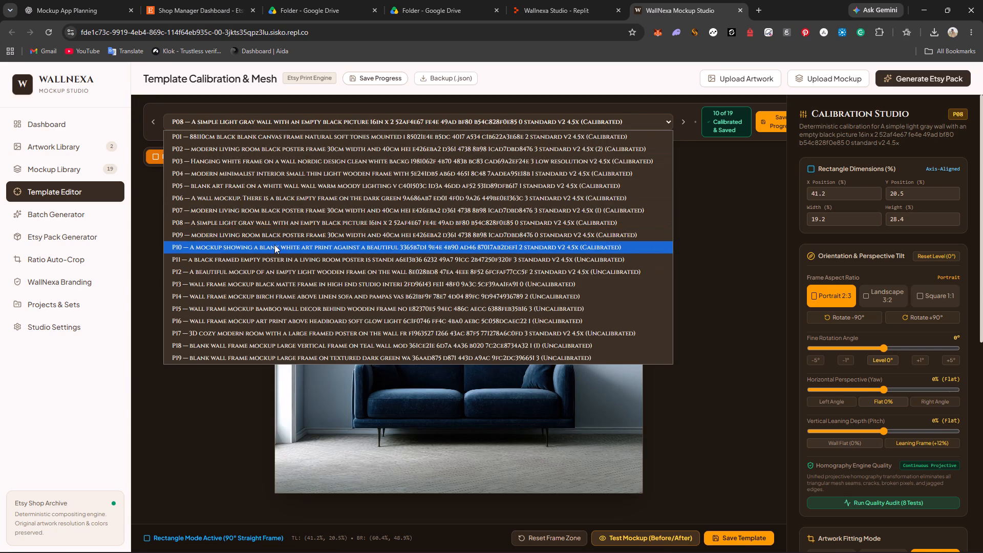
click(278, 261)
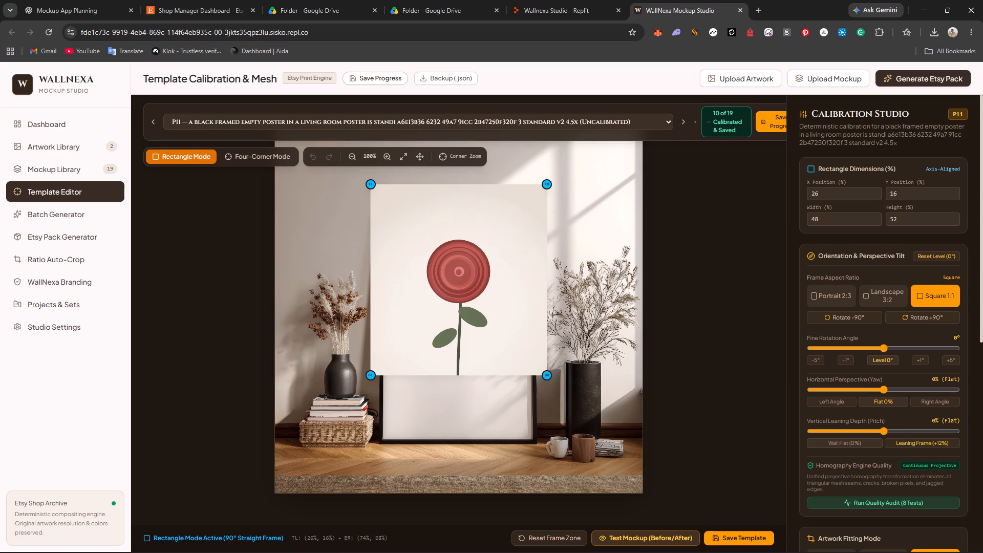
Look through P11's calibration settings and its current artwork placement.
click(957, 114)
scroll(680, 344, down, 4)
click(545, 119)
click(545, 118)
scroll(641, 239, down, 4)
scroll(655, 243, up, 5)
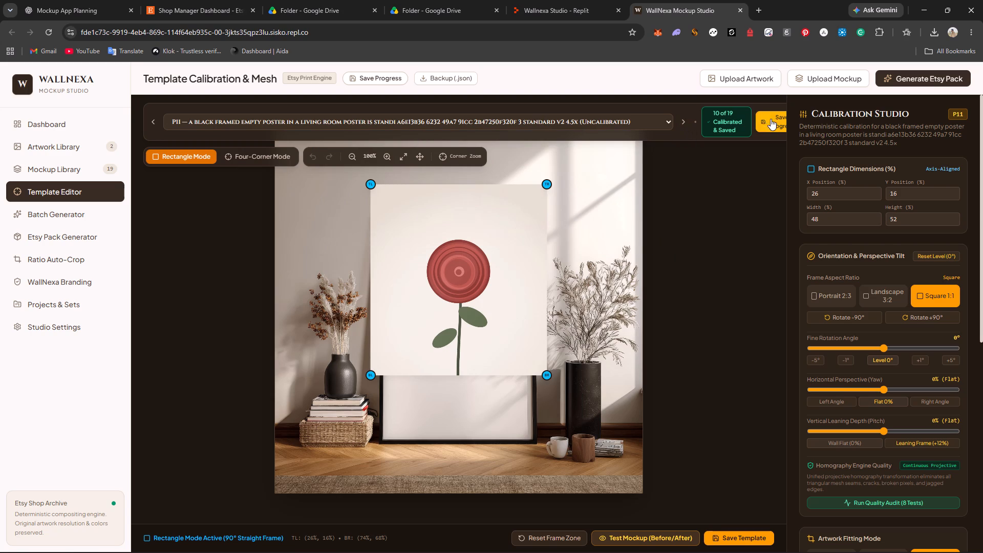
scroll(923, 322, down, 10)
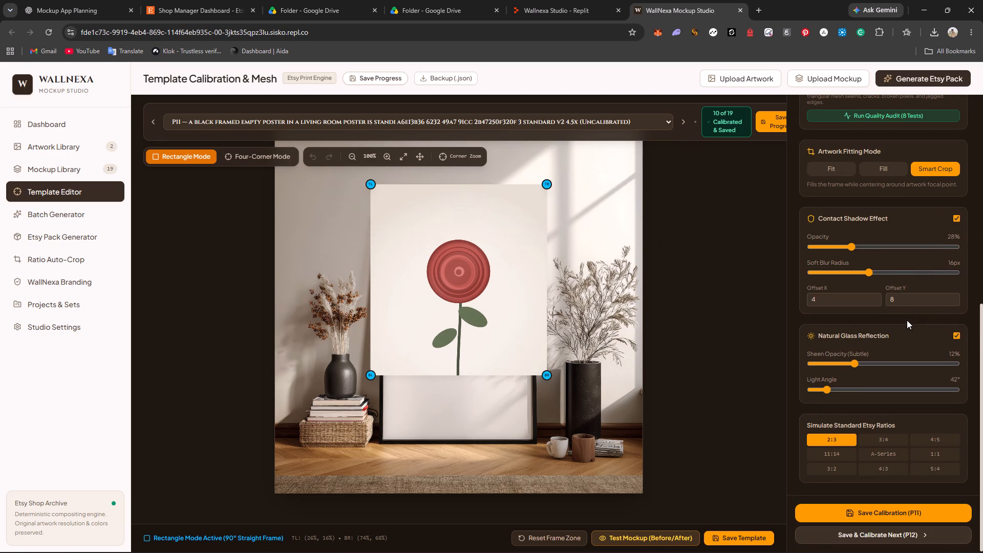
scroll(899, 311, up, 12)
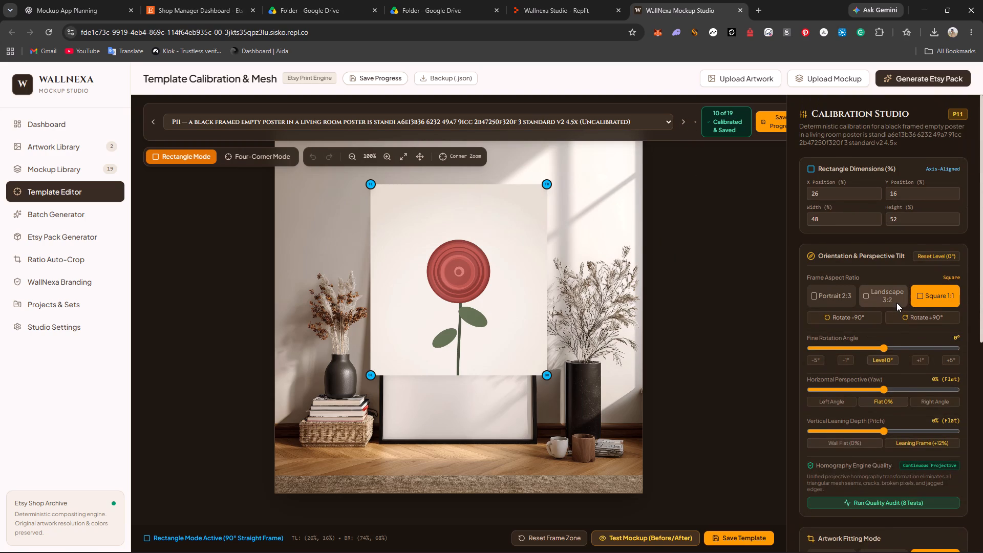
Mark the sleeping cat Christmas artwork as a favourite in the artwork library.
click(57, 148)
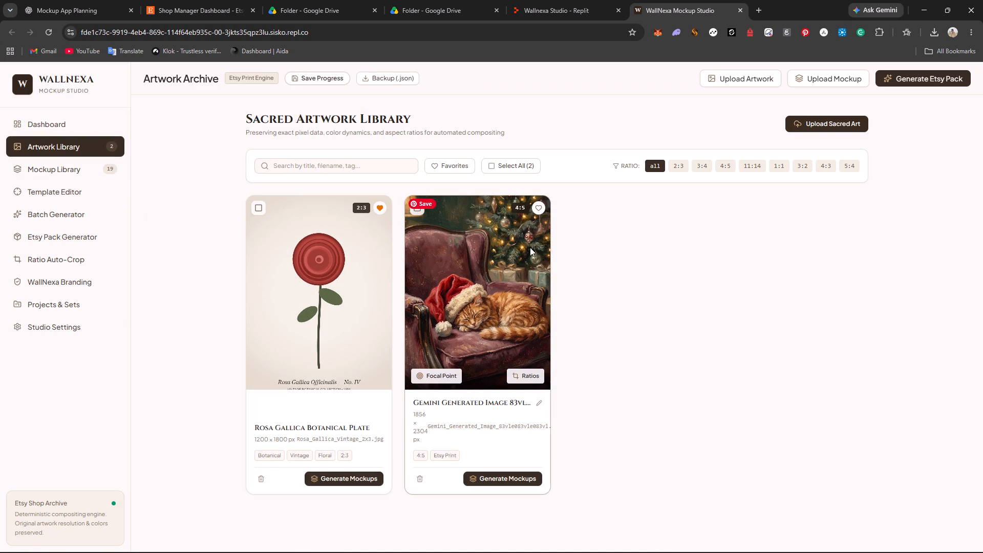
click(540, 209)
click(511, 297)
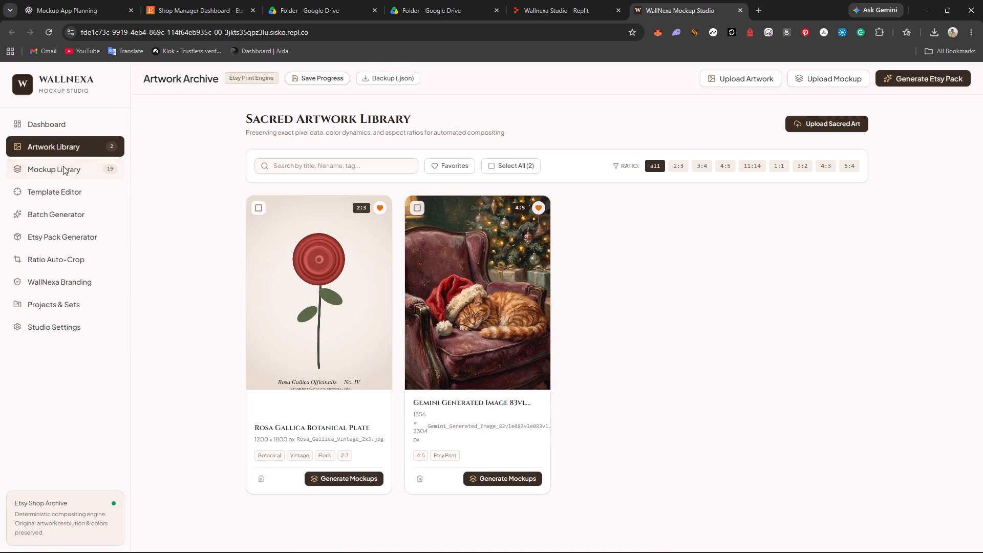
Pass through the mockup library and return to template P11 in the template editor.
click(80, 168)
scroll(596, 384, down, 1)
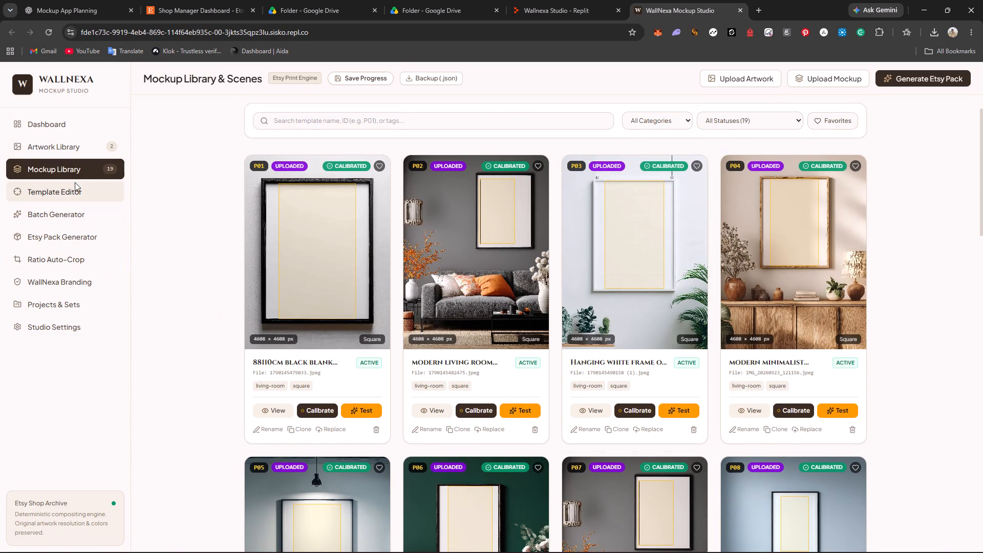
click(73, 190)
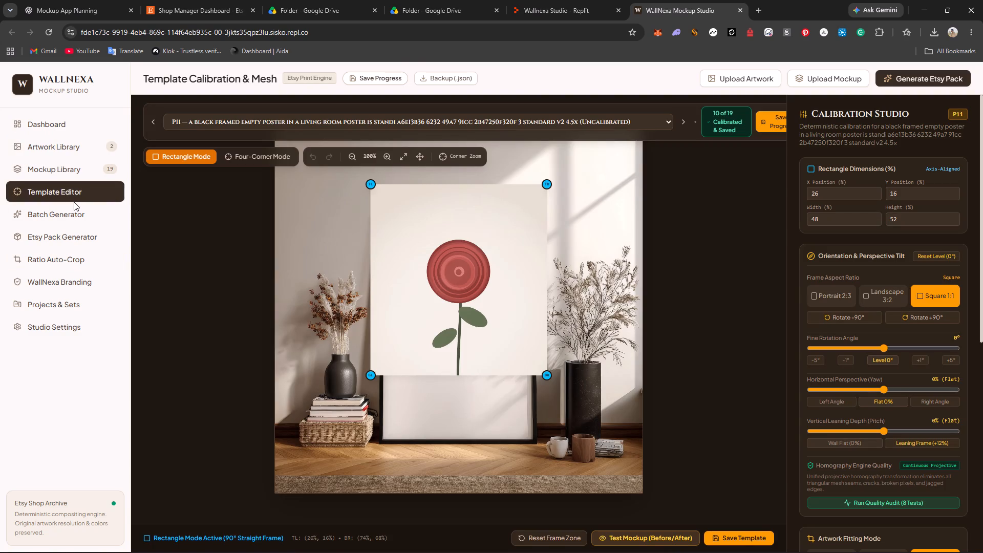
click(401, 237)
scroll(617, 373, down, 5)
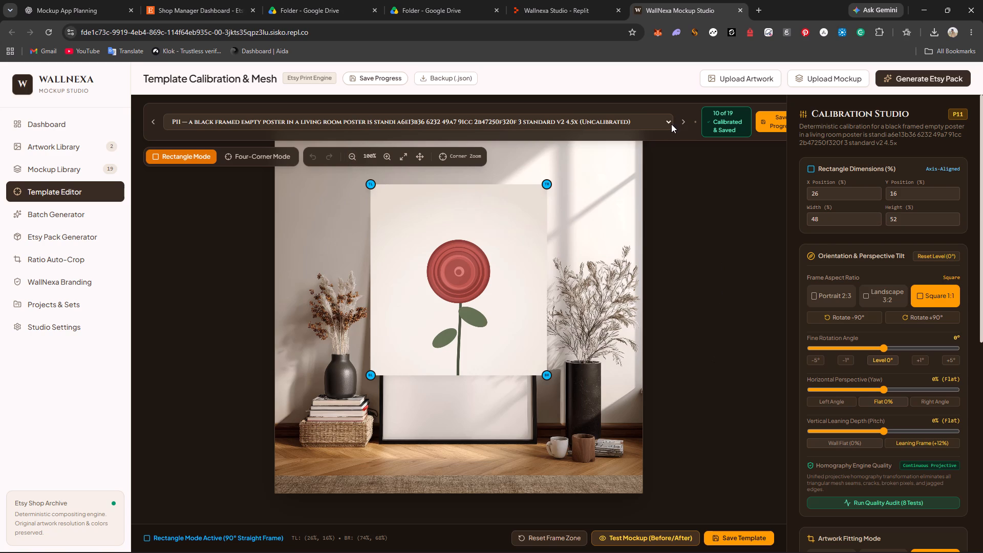
double_click(668, 119)
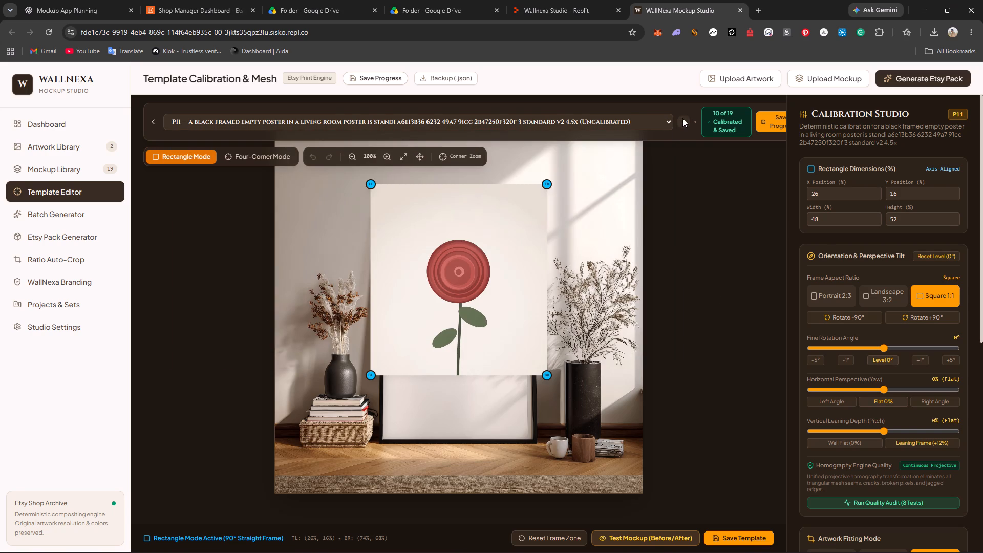
Step forward to template P12 and back to P11 to compare their artwork placement.
click(682, 118)
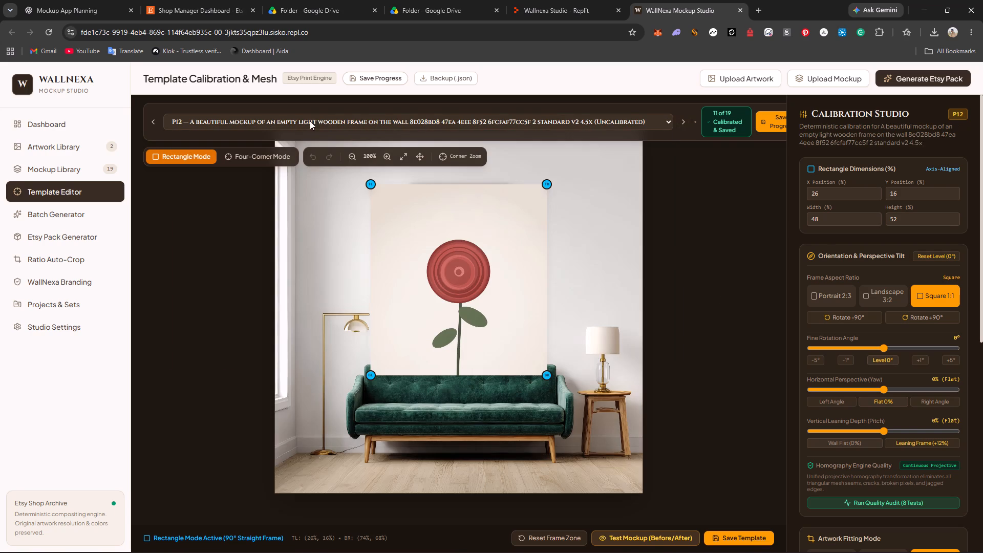
click(152, 117)
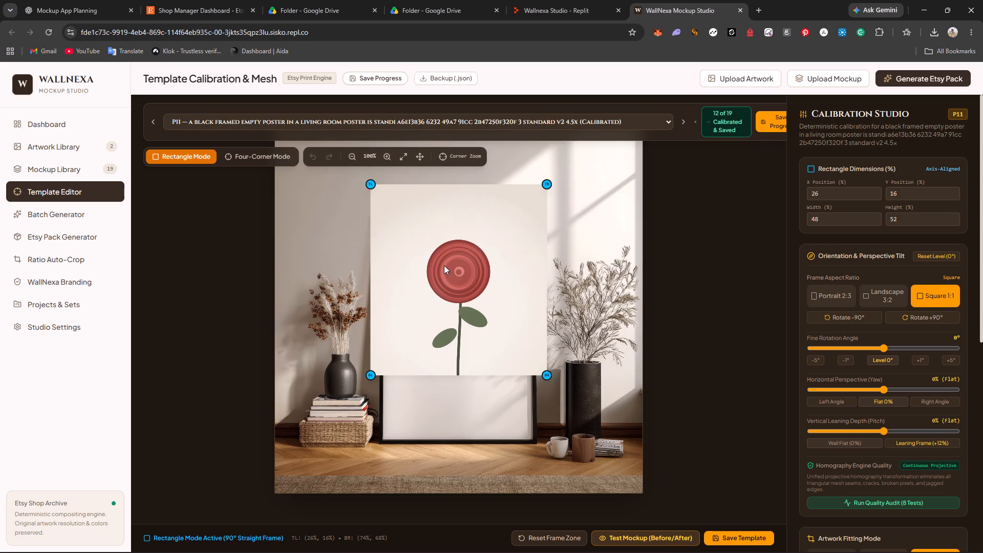
scroll(548, 373, down, 4)
scroll(660, 461, down, 6)
Test template P11 from the mockup library with the sleeping cat Christmas artwork in the frame, and close the preview.
click(66, 174)
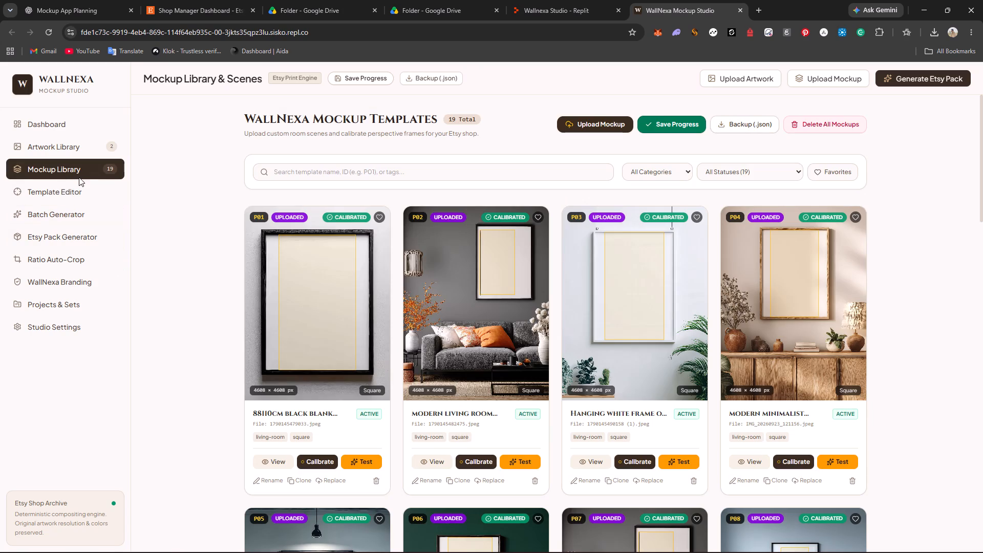
scroll(524, 397, down, 9)
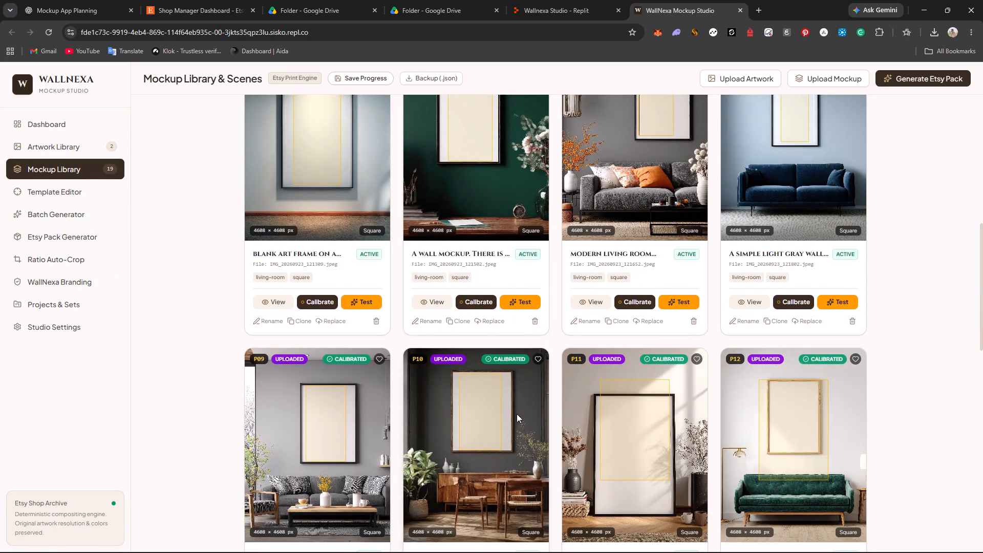
scroll(630, 412, down, 2)
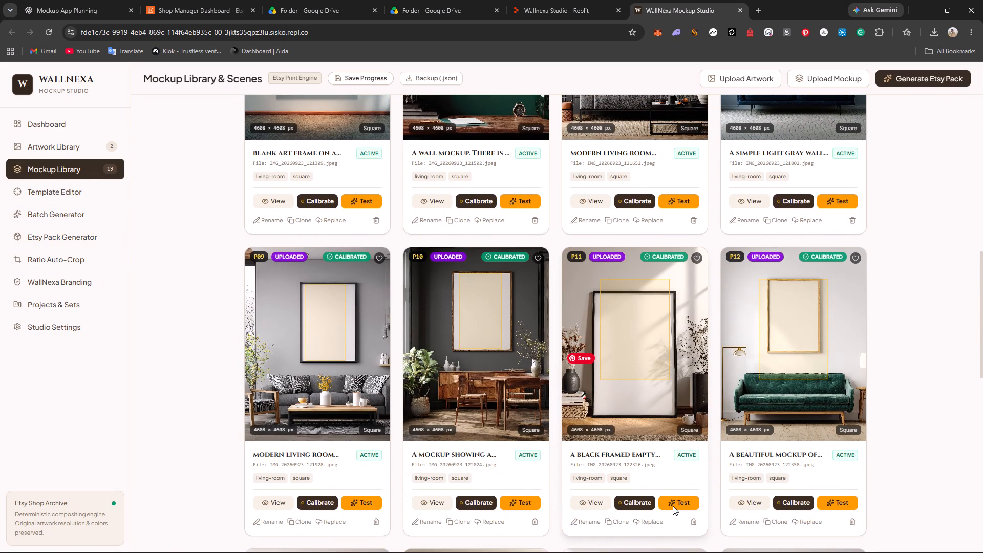
click(673, 505)
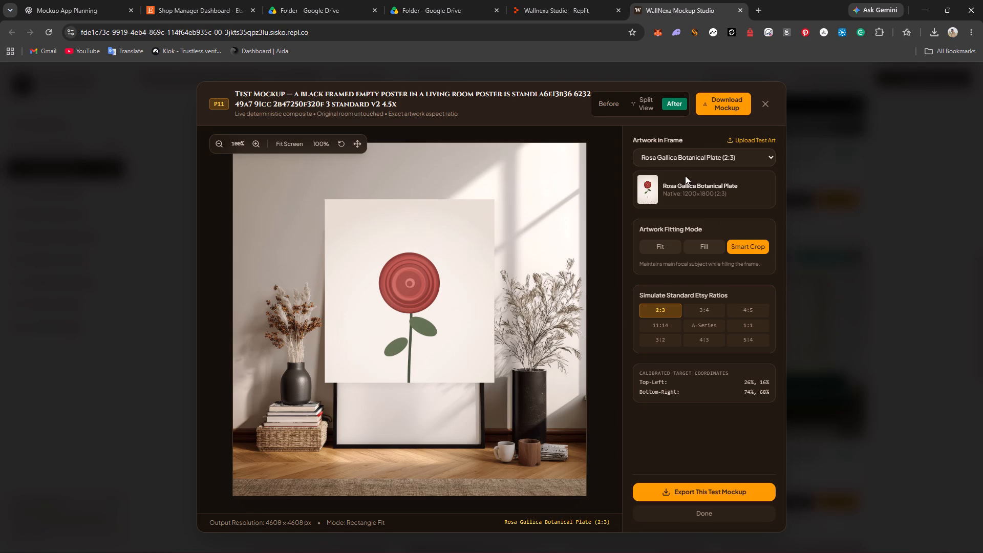
click(746, 157)
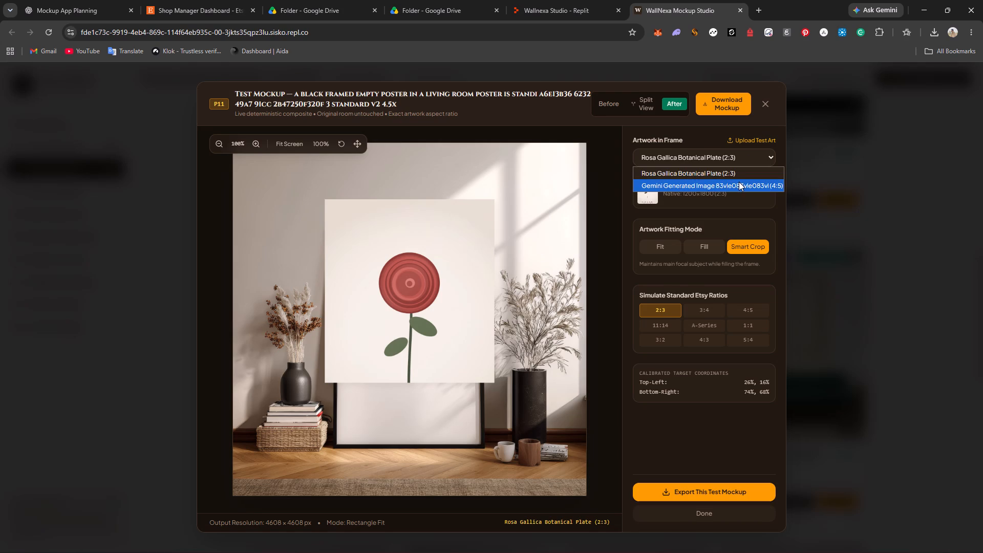
click(739, 182)
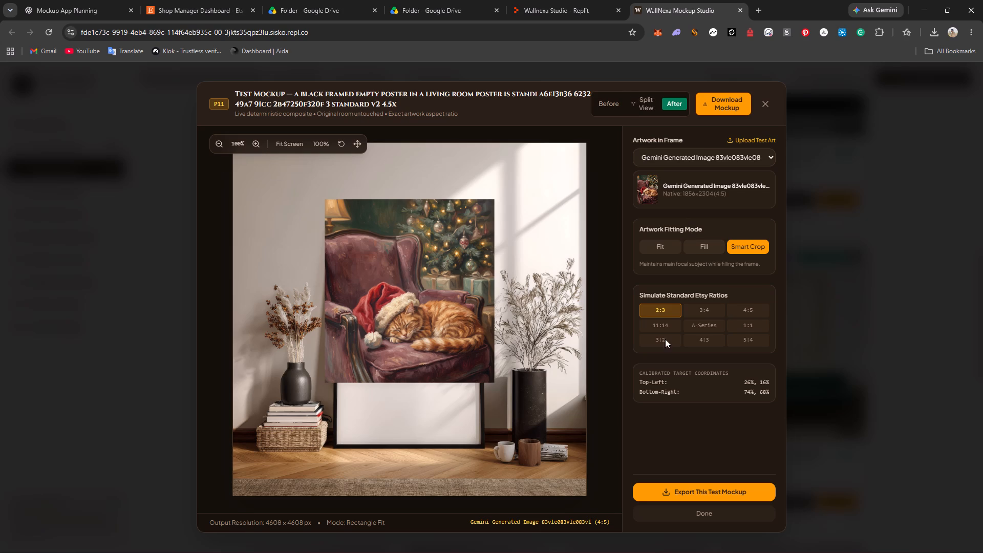
click(770, 102)
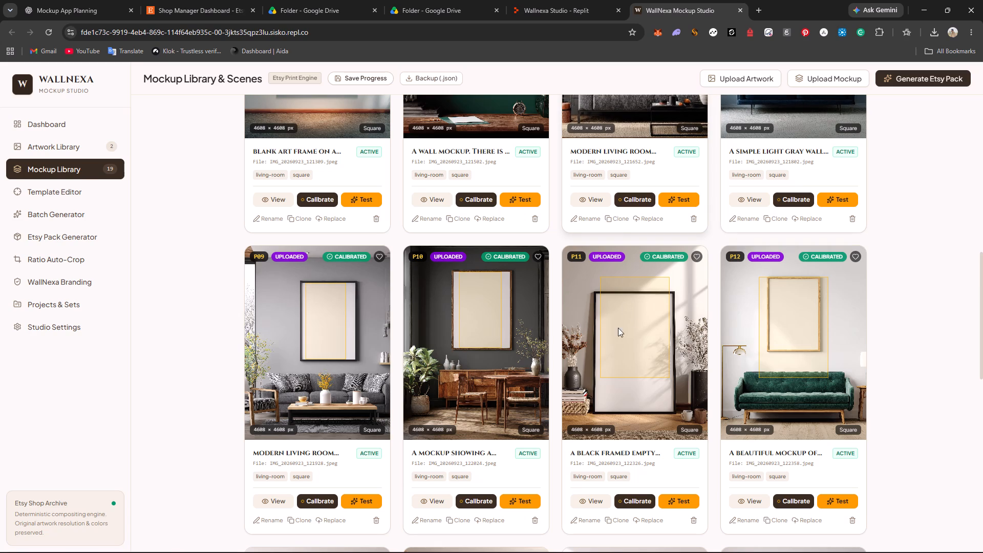
Reopen P11 for calibration and examine its settings and frame placement for a way to change the displayed artwork.
click(639, 501)
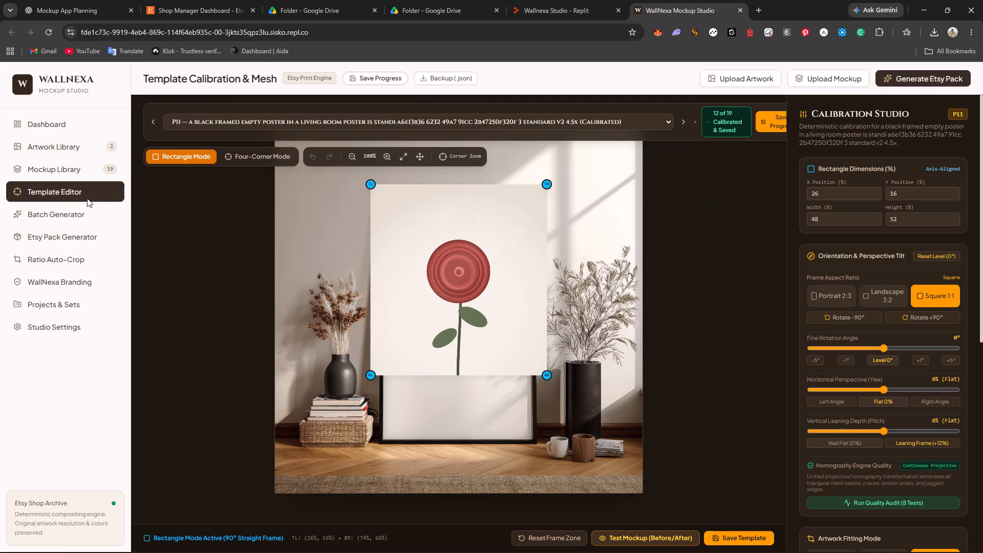
drag(406, 214, 474, 282)
scroll(637, 461, down, 5)
scroll(859, 534, down, 5)
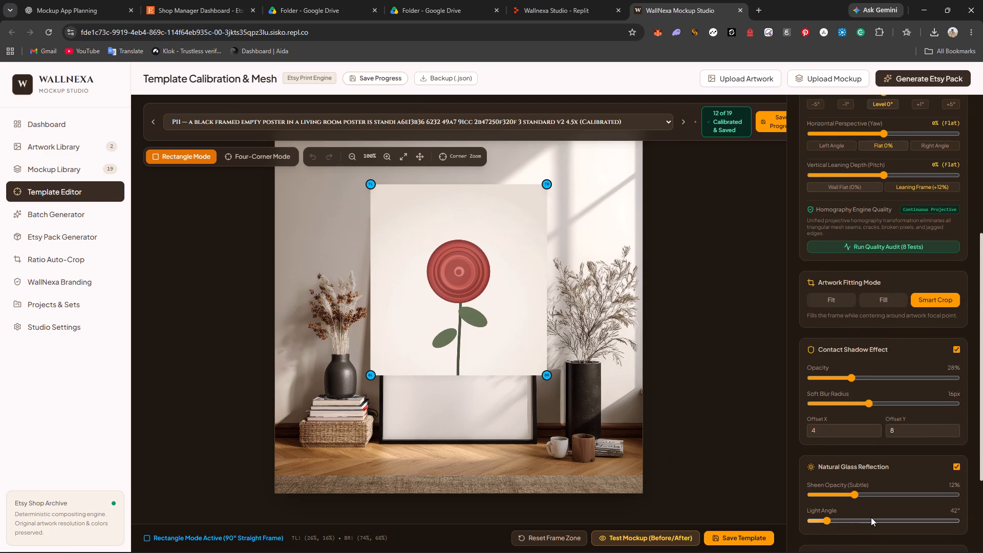
scroll(871, 517, down, 13)
scroll(876, 506, up, 12)
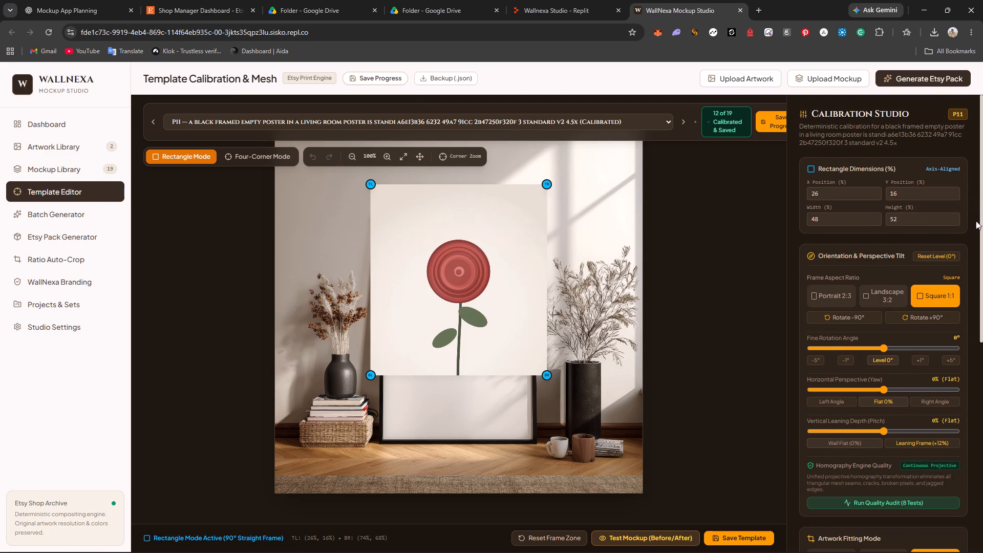
click(955, 113)
click(803, 112)
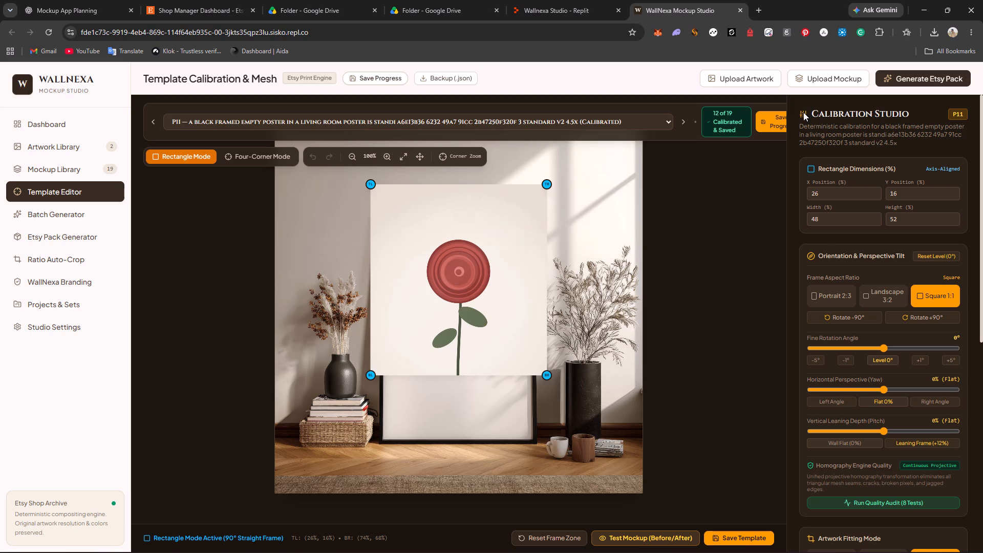
click(802, 114)
click(751, 204)
click(349, 154)
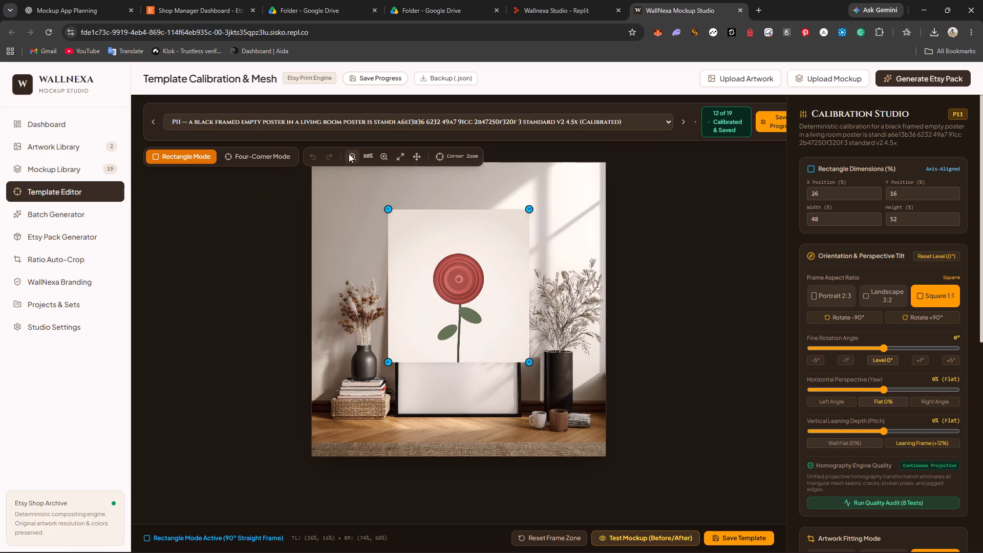
click(381, 153)
Switch through templates P13, P12 and P10 to compare their artwork placement, and return to P11.
click(428, 116)
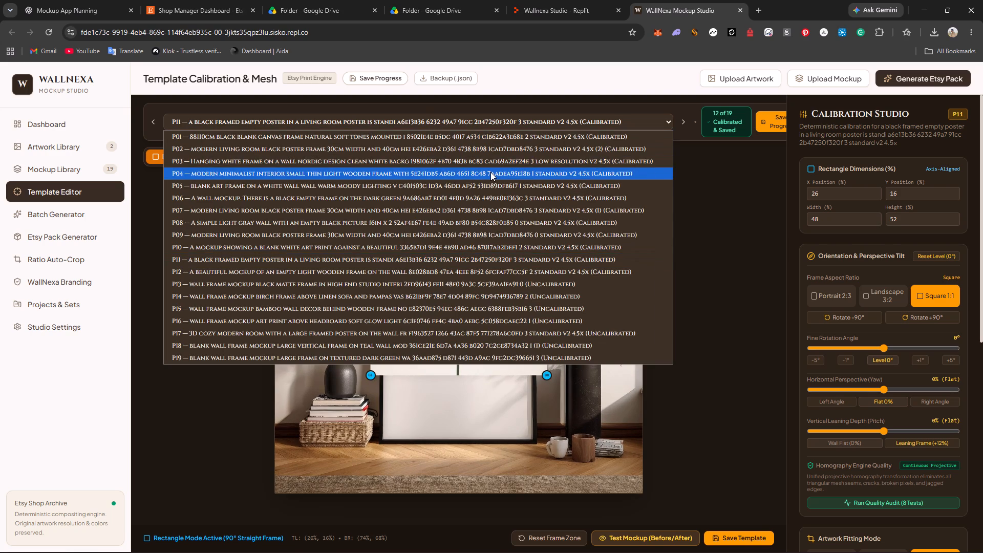
click(547, 282)
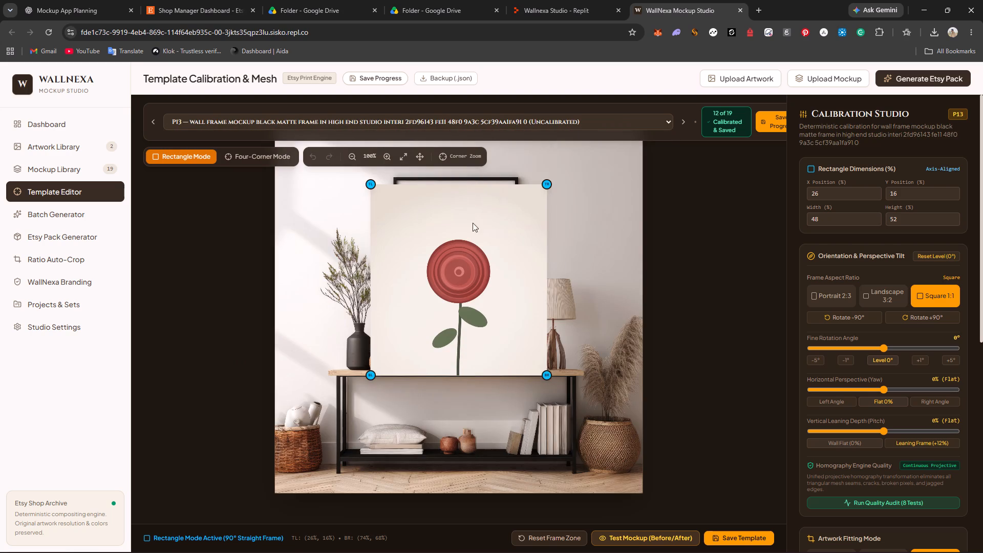
click(464, 124)
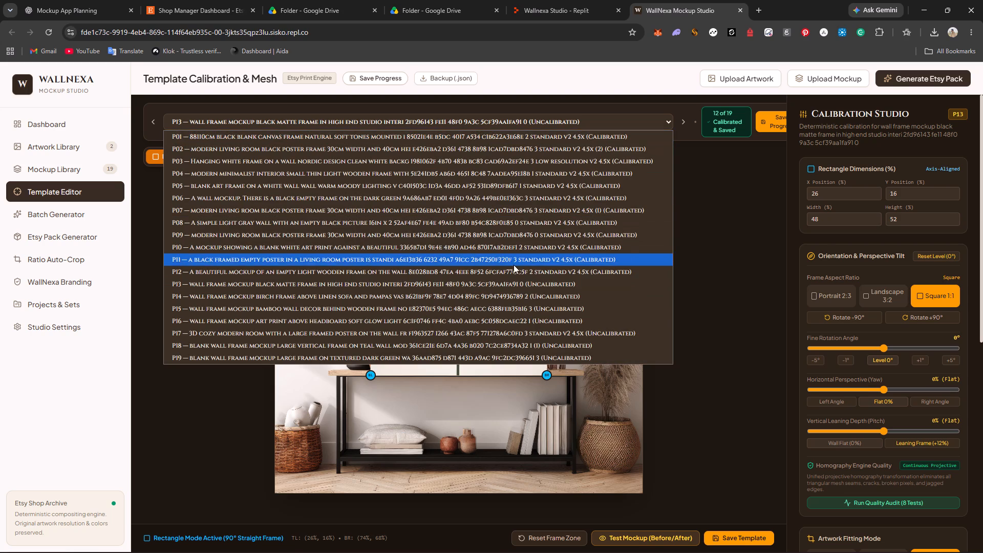
click(515, 270)
click(458, 125)
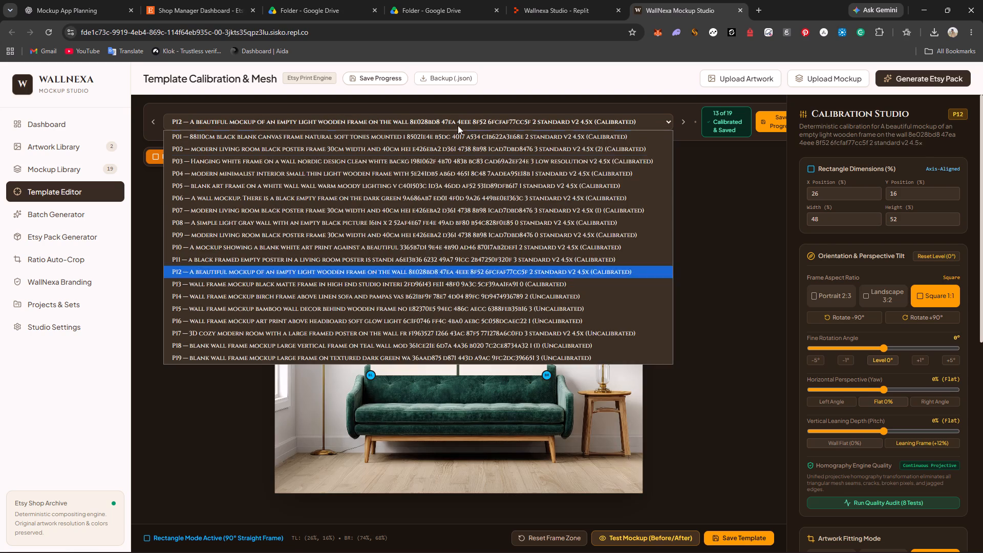
click(515, 258)
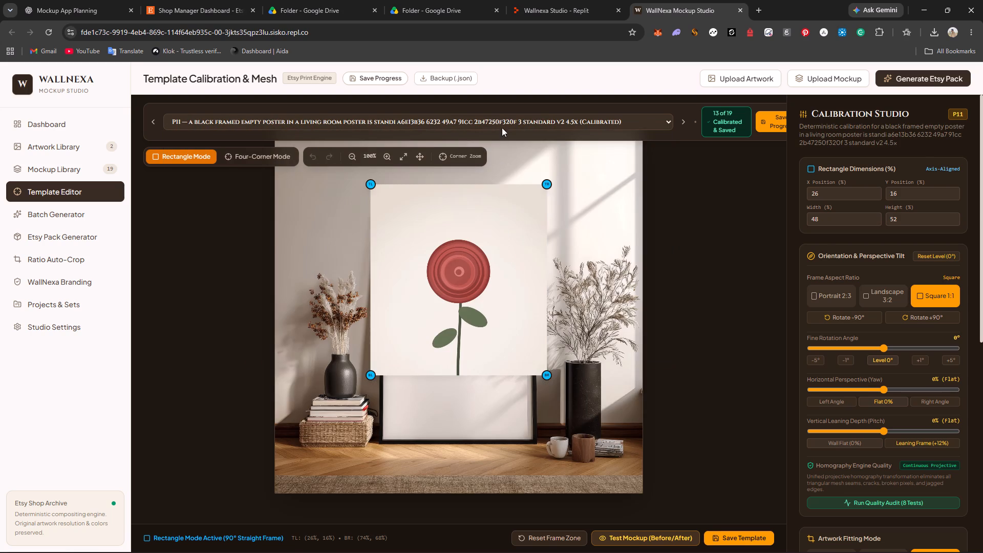
click(502, 123)
click(541, 249)
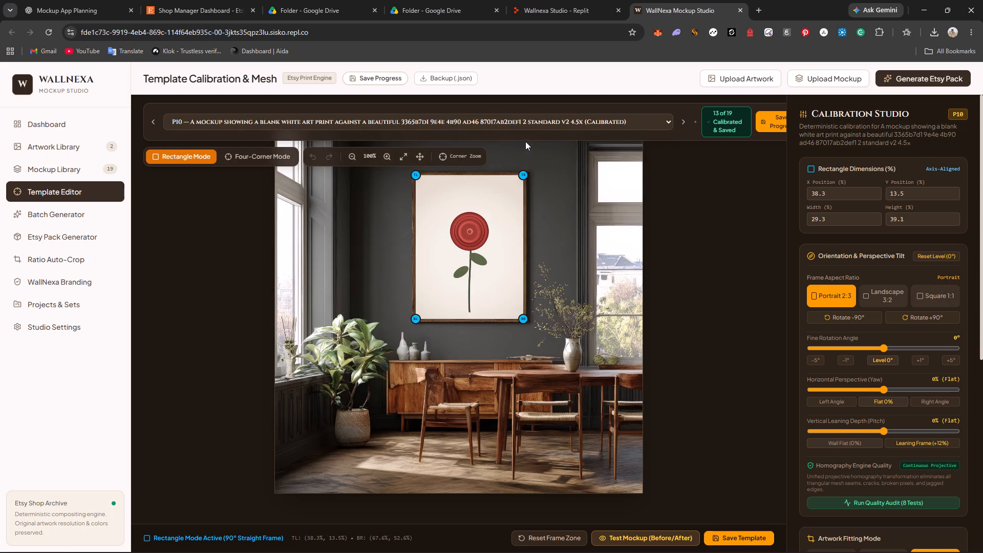
click(524, 129)
click(531, 255)
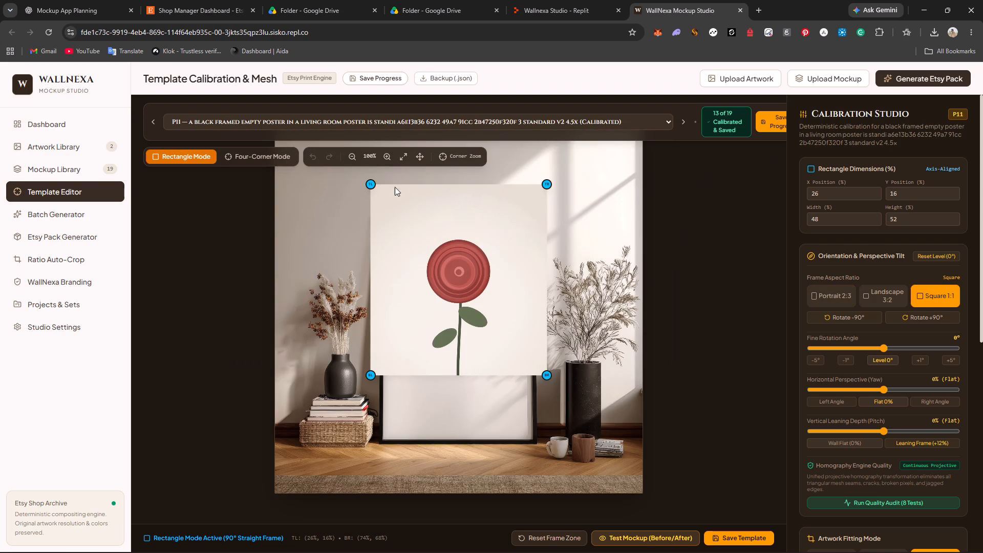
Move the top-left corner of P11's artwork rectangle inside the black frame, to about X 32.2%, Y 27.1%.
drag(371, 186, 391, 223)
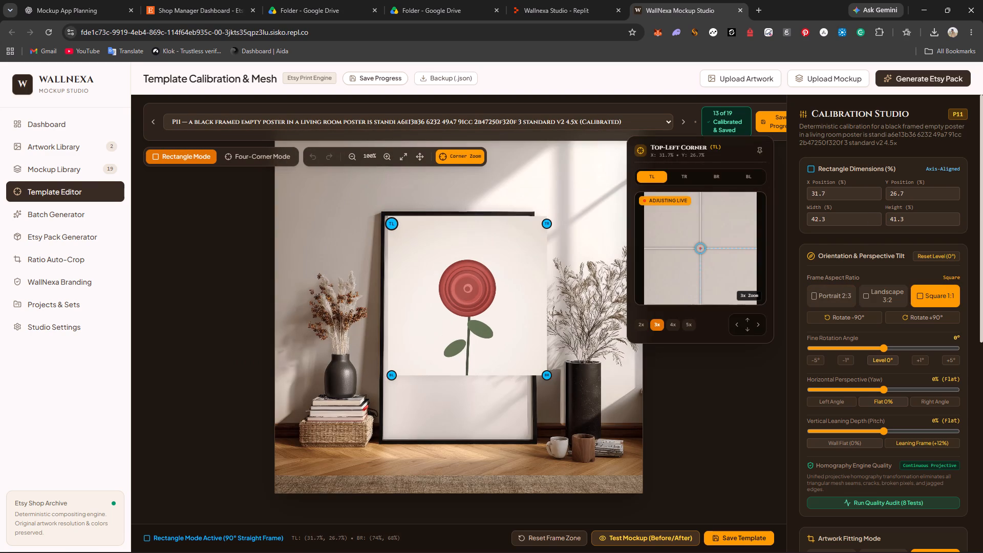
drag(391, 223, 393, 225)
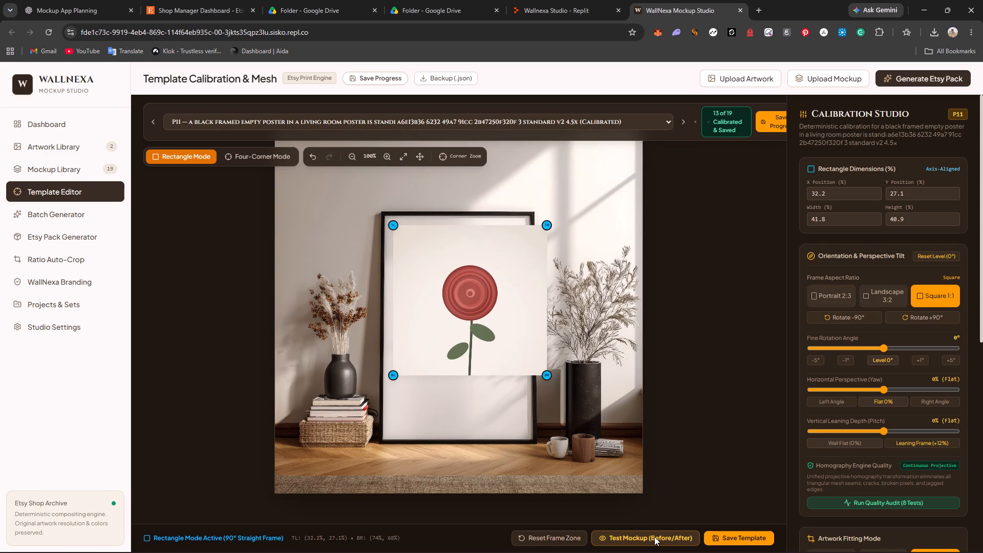
Preview the P11 test mockup with the sleeping cat artwork to check its placement, and close the preview.
click(654, 537)
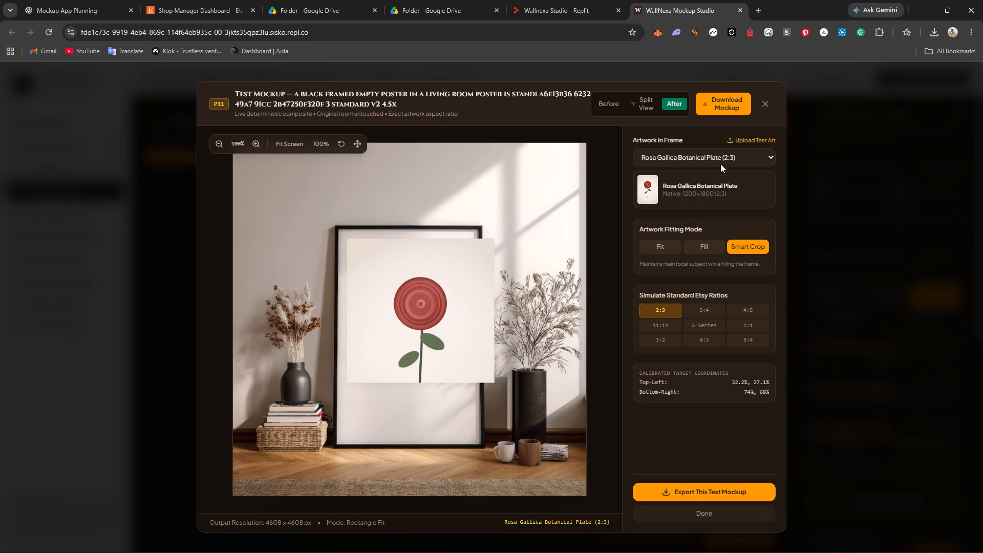
click(721, 159)
click(716, 184)
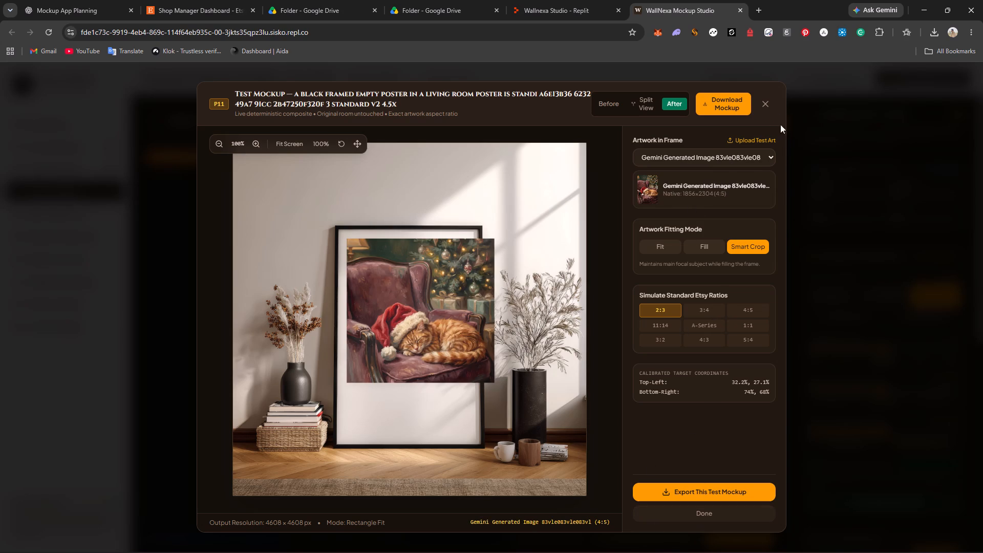
click(769, 105)
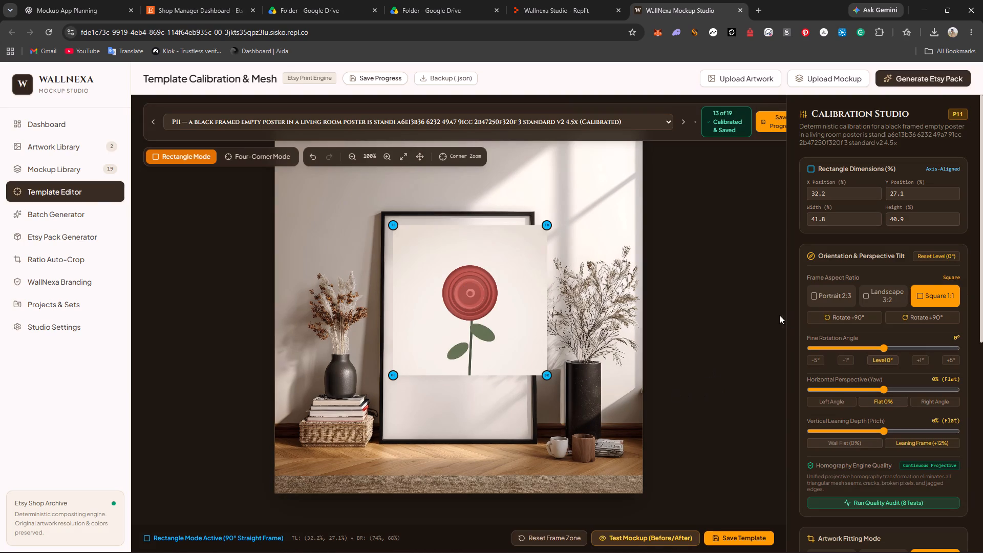
Delete the Rosa Gallica Botanical Plate from the artwork library.
click(70, 165)
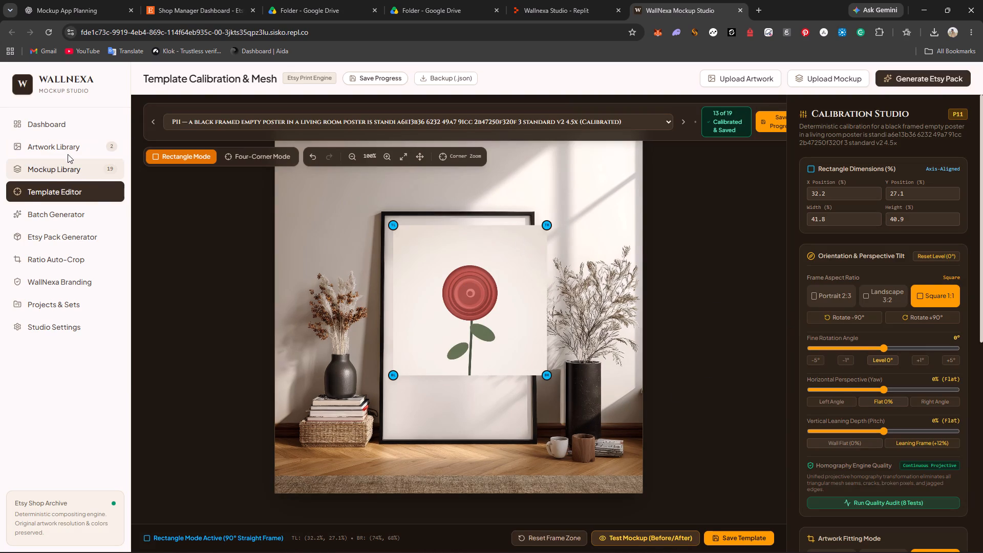
click(68, 148)
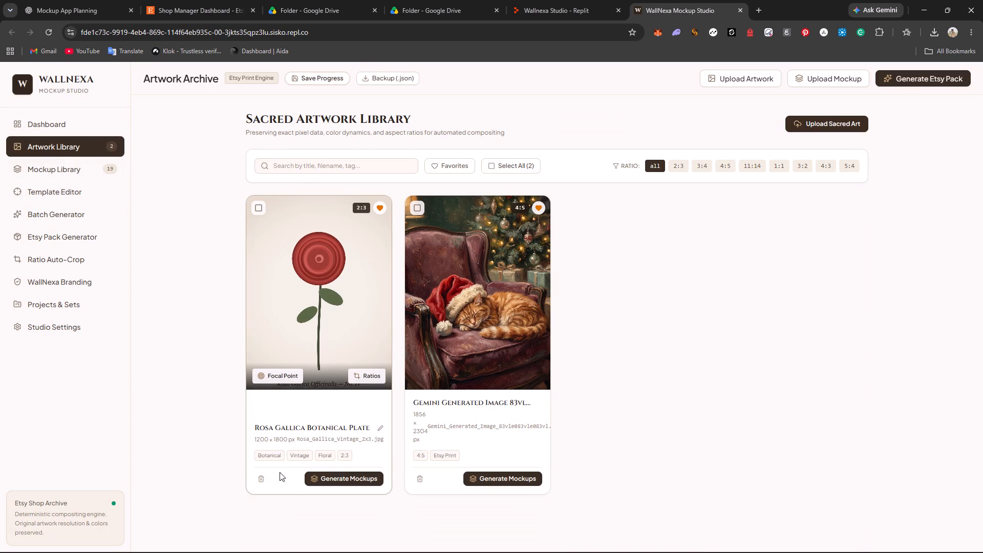
click(260, 477)
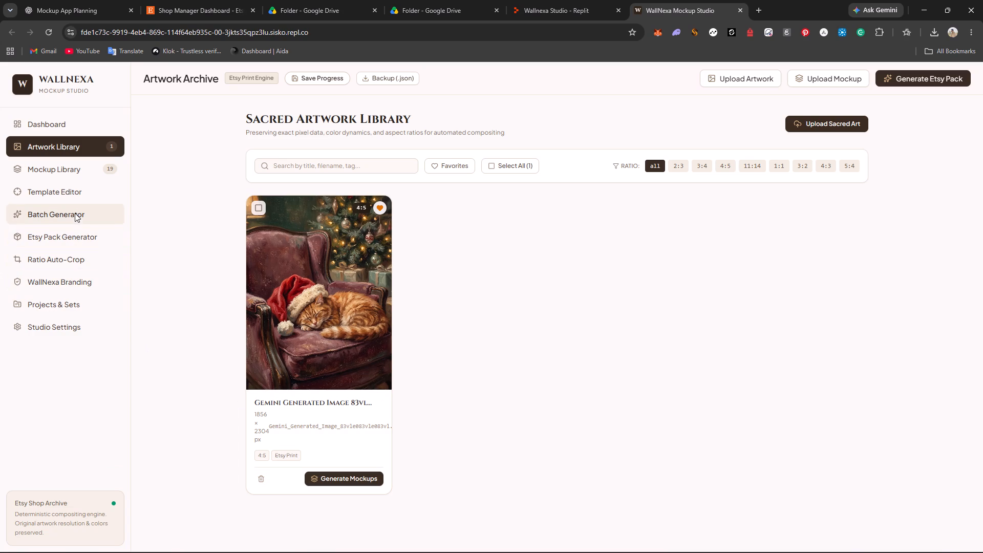
Back in P11's template calibration, move the artwork rectangle's bottom-left corner to the black frame's inner corner, about X 29.4%, Y 85.6%.
click(73, 196)
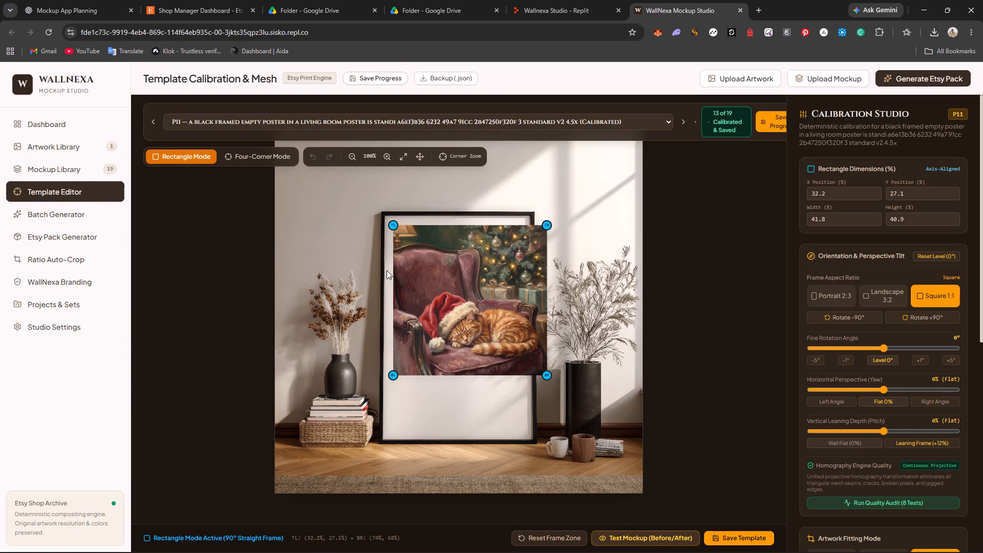
drag(394, 379, 384, 438)
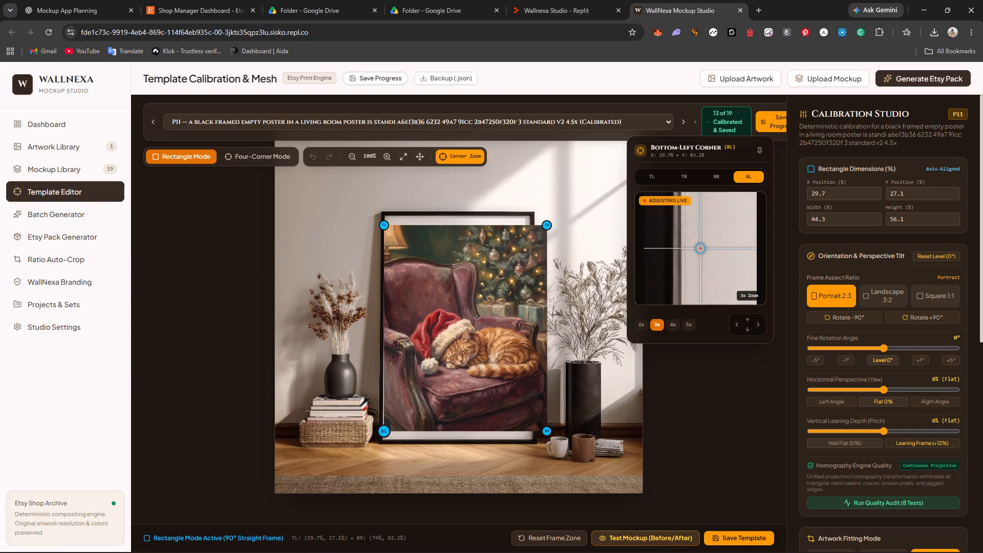
drag(384, 438, 383, 439)
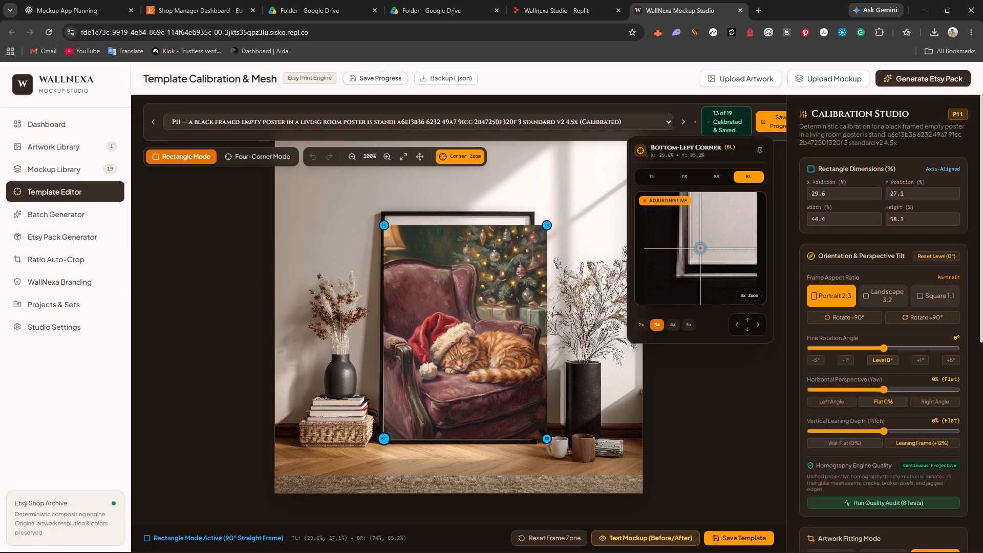
drag(383, 439, 383, 440)
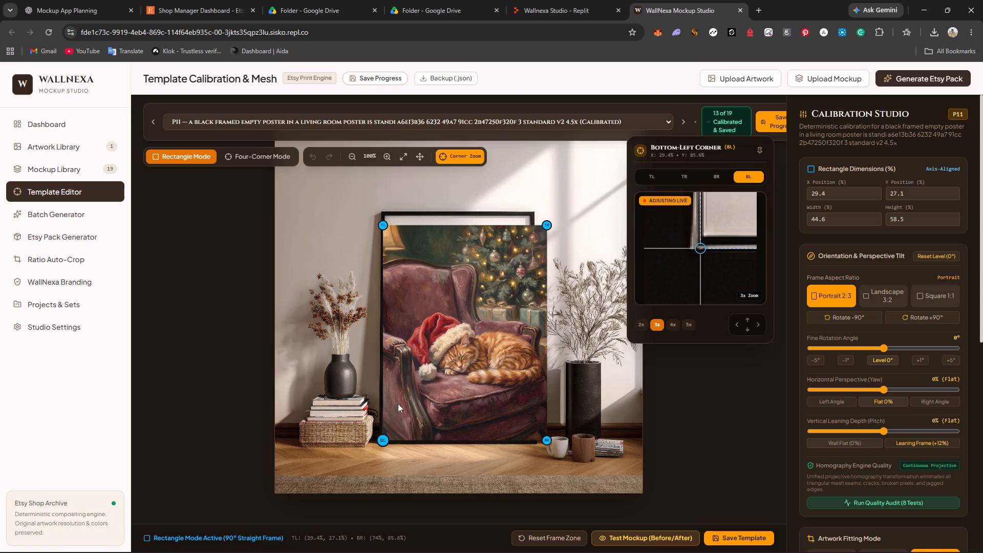
Fit P11's artwork rectangle to the black frame's inner edges, with corners at about X 30%, Y 24.4% and X 70%, Y 85.3%.
drag(383, 225, 387, 219)
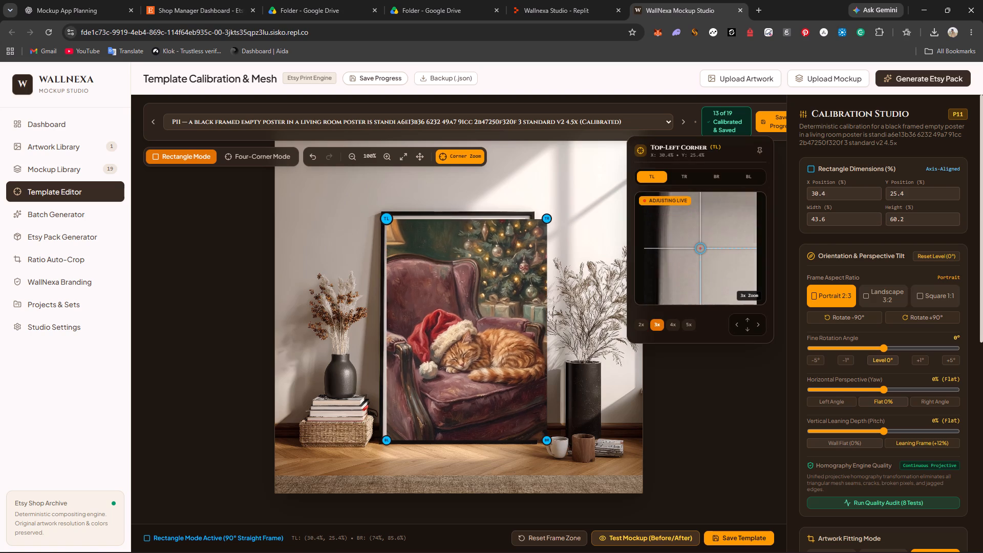
drag(387, 219, 384, 216)
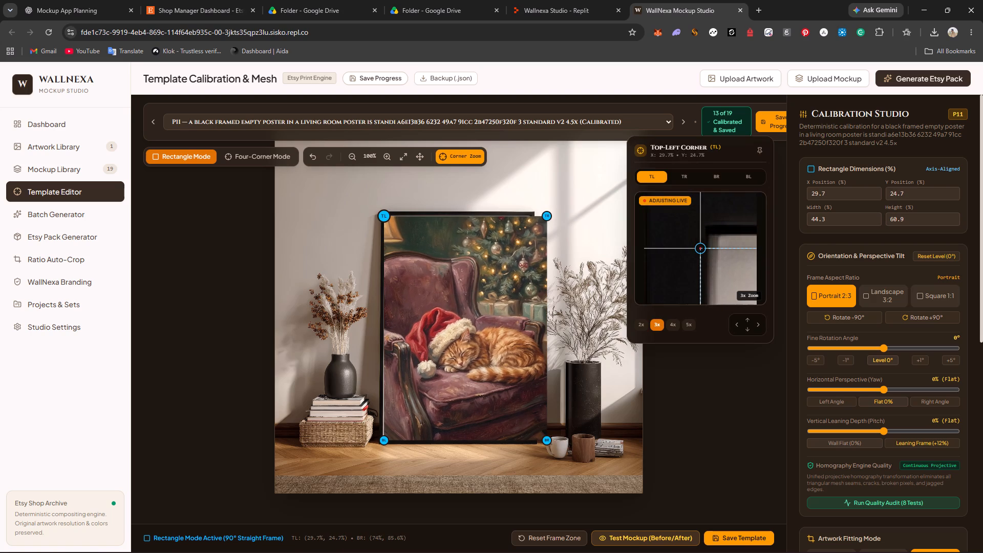
drag(384, 216, 385, 215)
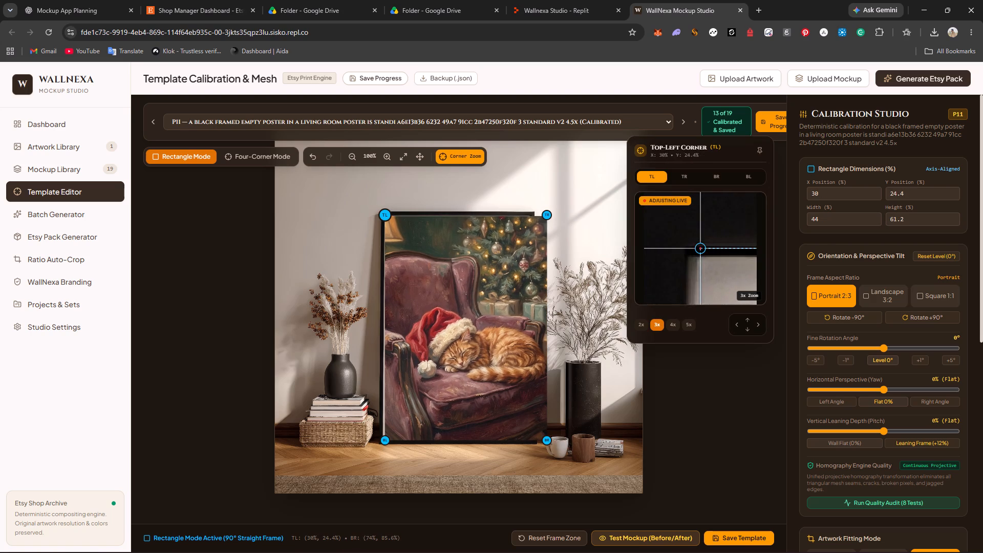
drag(545, 441, 529, 439)
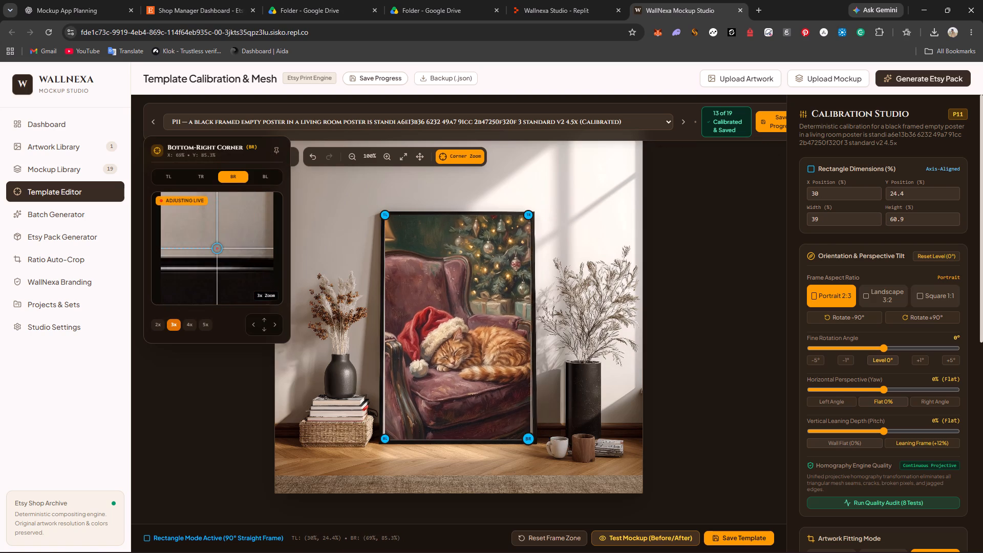
drag(529, 439, 530, 439)
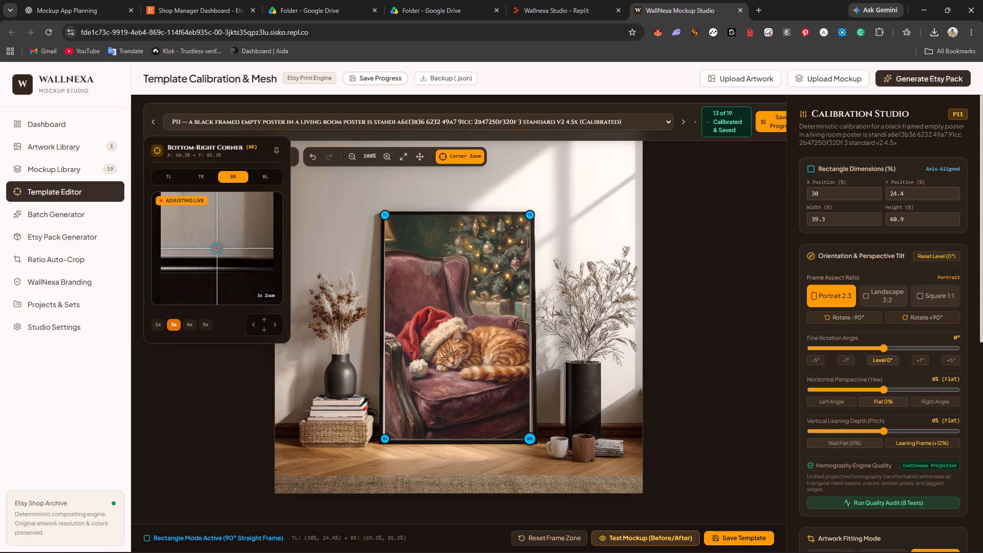
drag(530, 439, 532, 439)
In Four-Corner Mode, fine-tune P11's corners to TL about 30%, 24.6%; TR 69.5%, 24.6%; BL 29.4%, 85.4%; BR 70.3%, 85.4%.
click(265, 157)
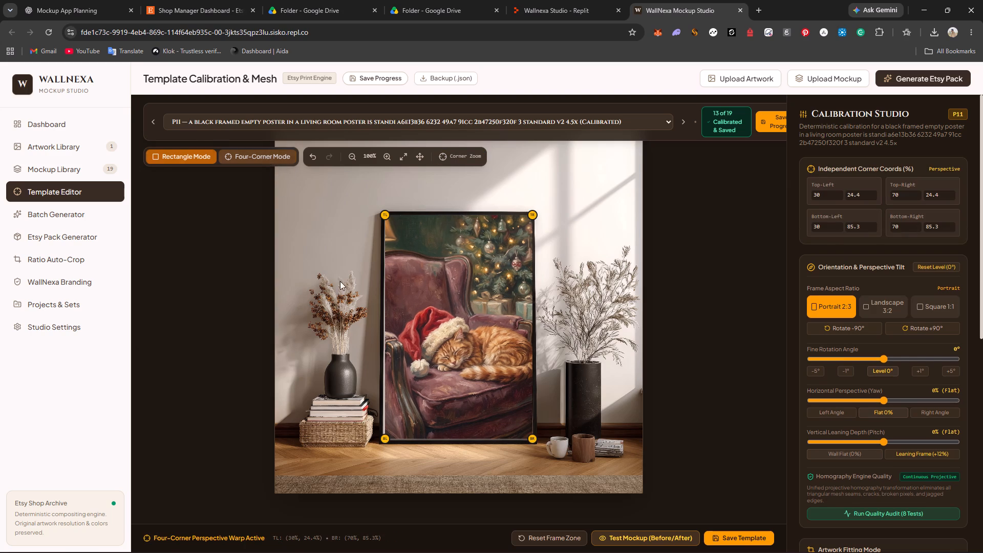
drag(388, 440, 381, 441)
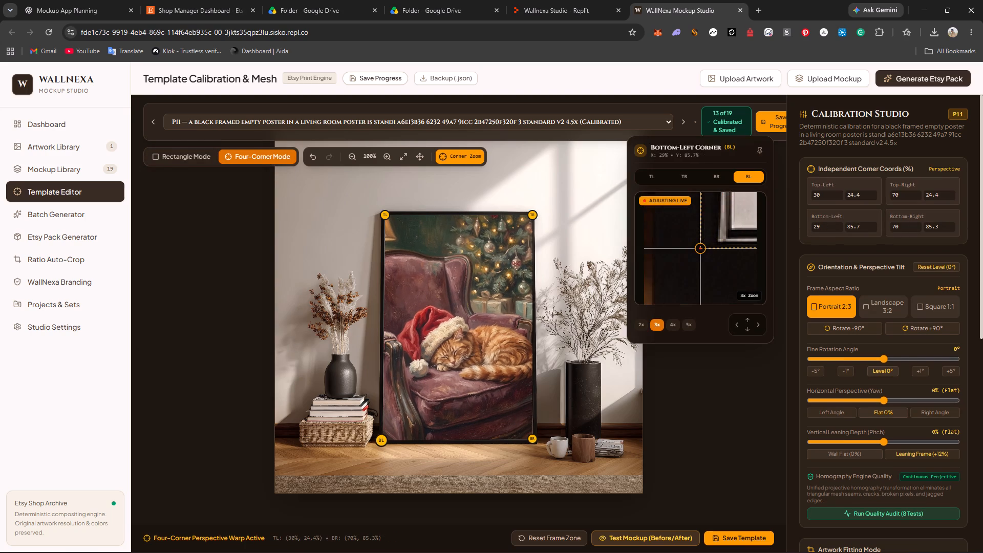
drag(381, 441, 383, 440)
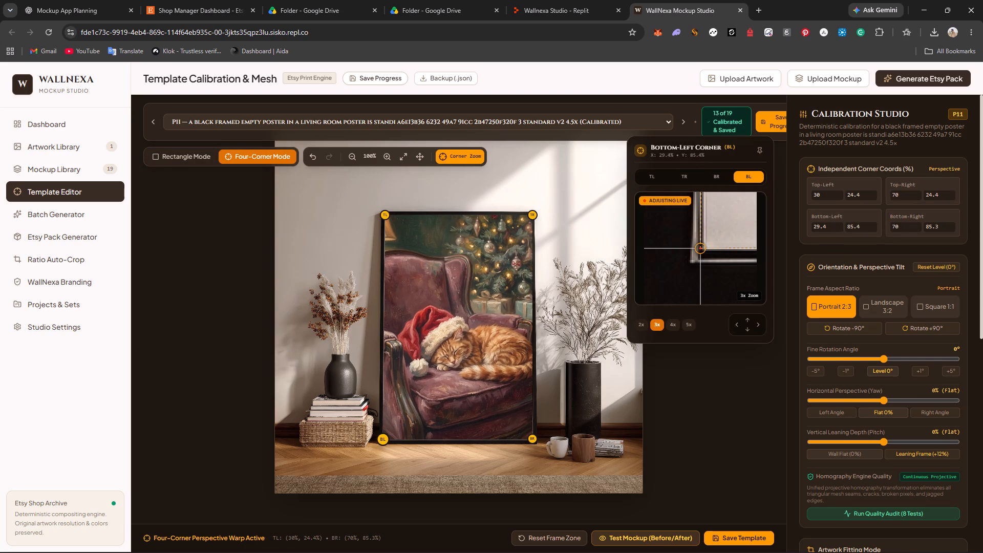
drag(383, 440, 383, 440)
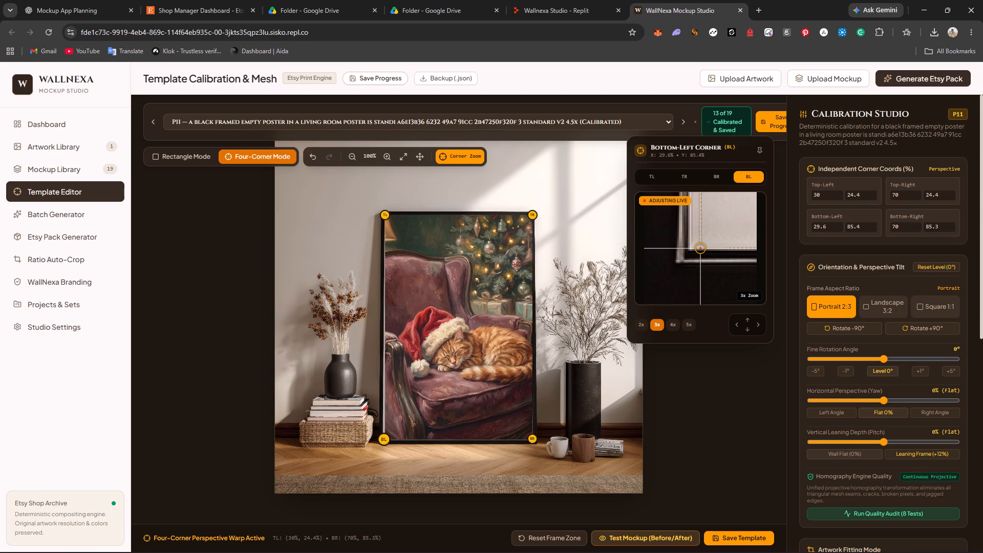
drag(383, 440, 383, 440)
click(382, 216)
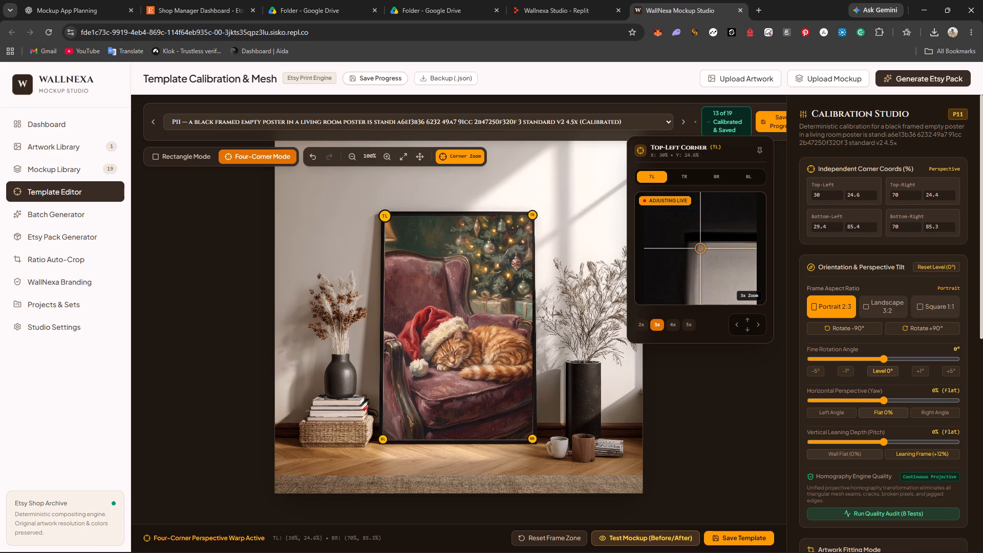
click(533, 215)
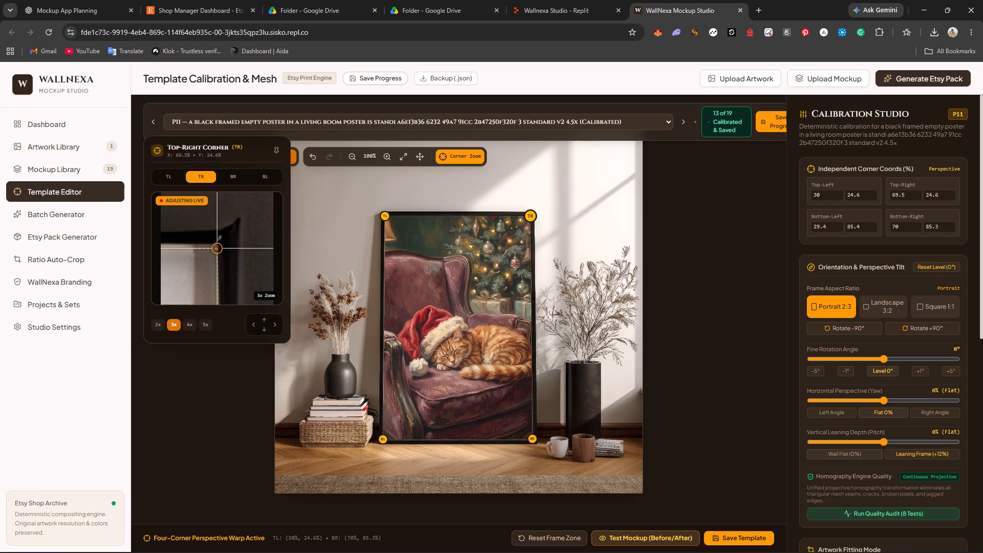
click(530, 437)
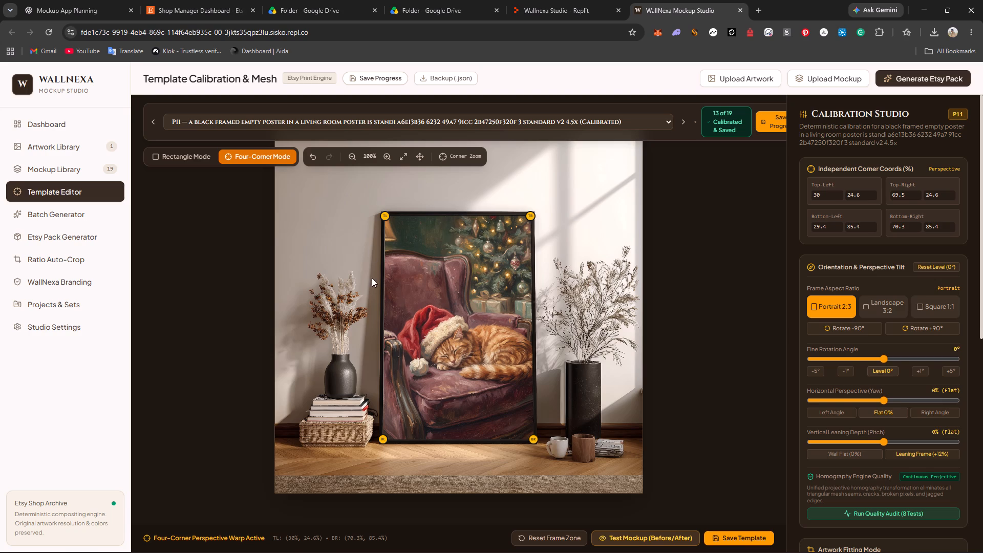
Turn off the Natural Glass Reflection effect for P11.
scroll(892, 398, down, 7)
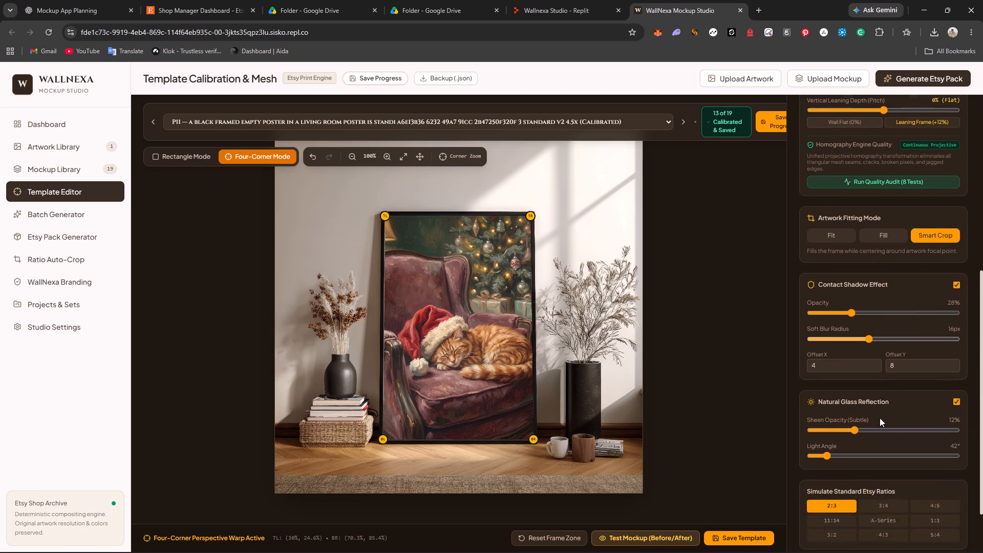
click(955, 374)
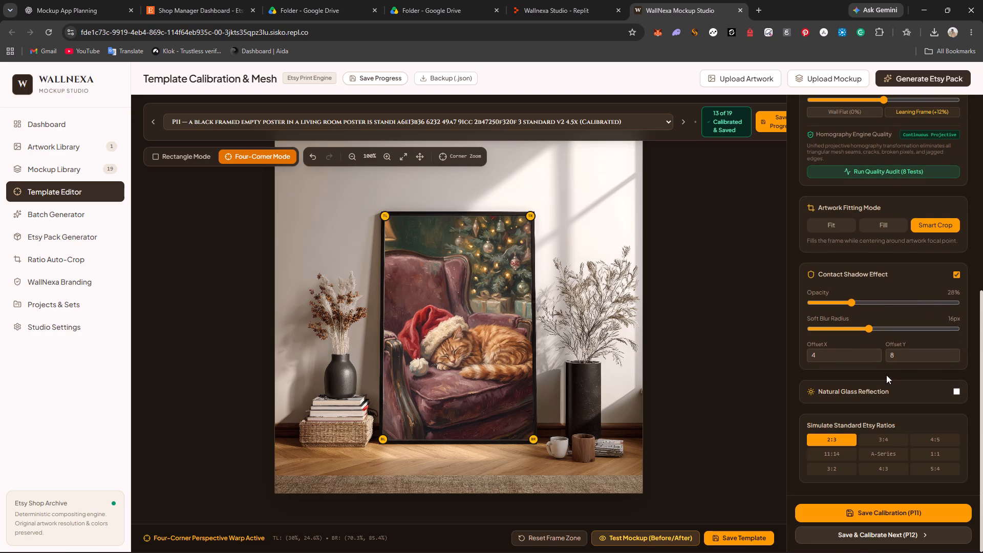
Set P11's contact shadow to 100% opacity with a 26 px soft blur radius.
drag(852, 301, 884, 300)
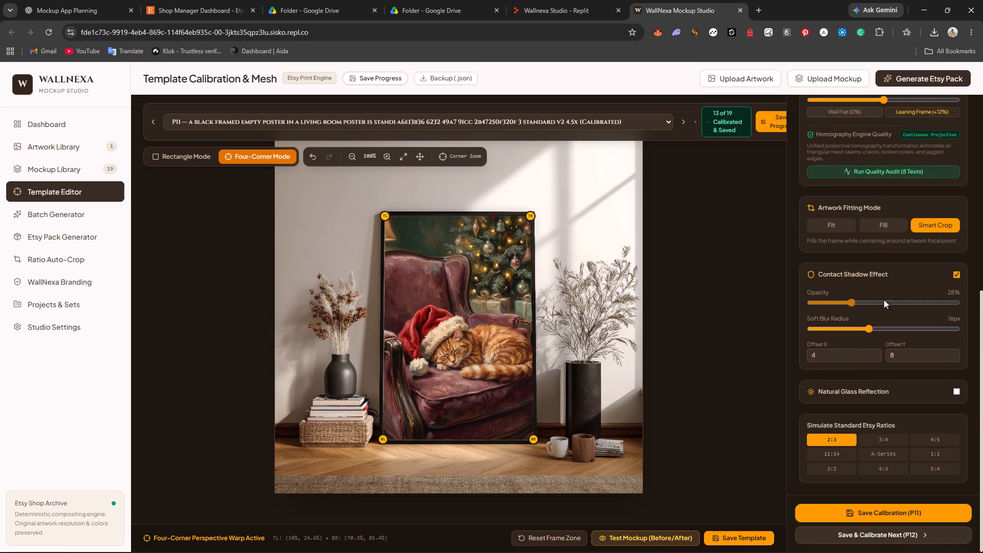
drag(884, 300, 982, 302)
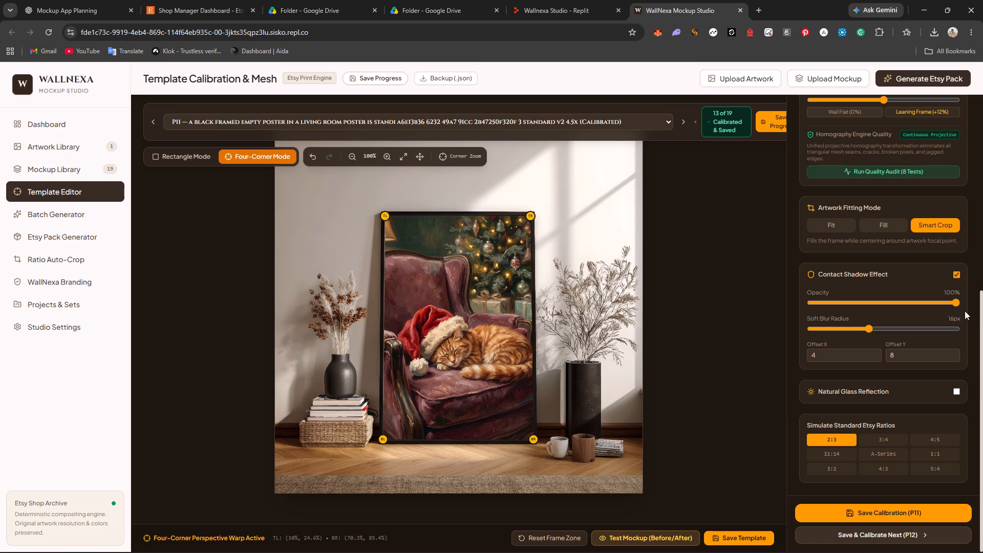
drag(869, 327, 933, 324)
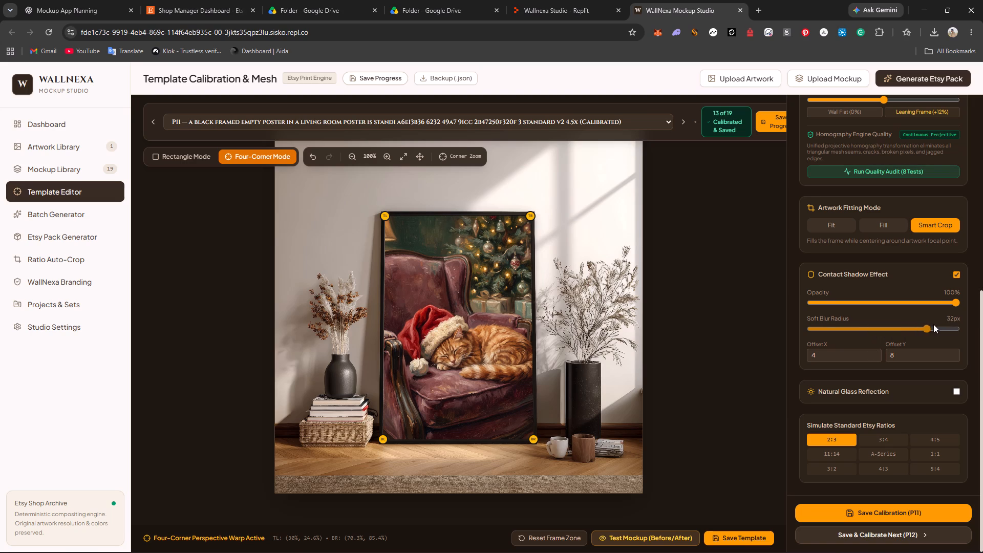
drag(933, 324, 775, 326)
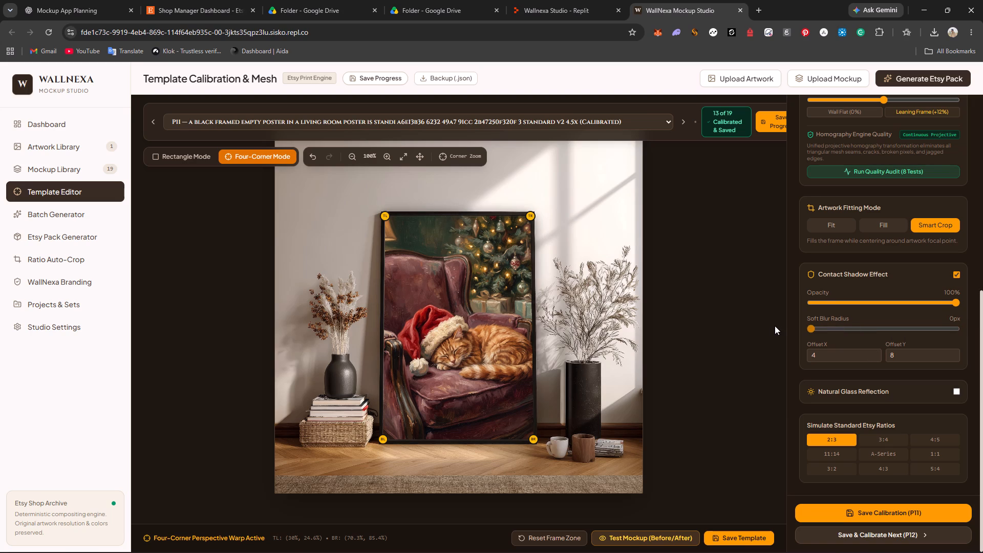
drag(775, 326, 910, 330)
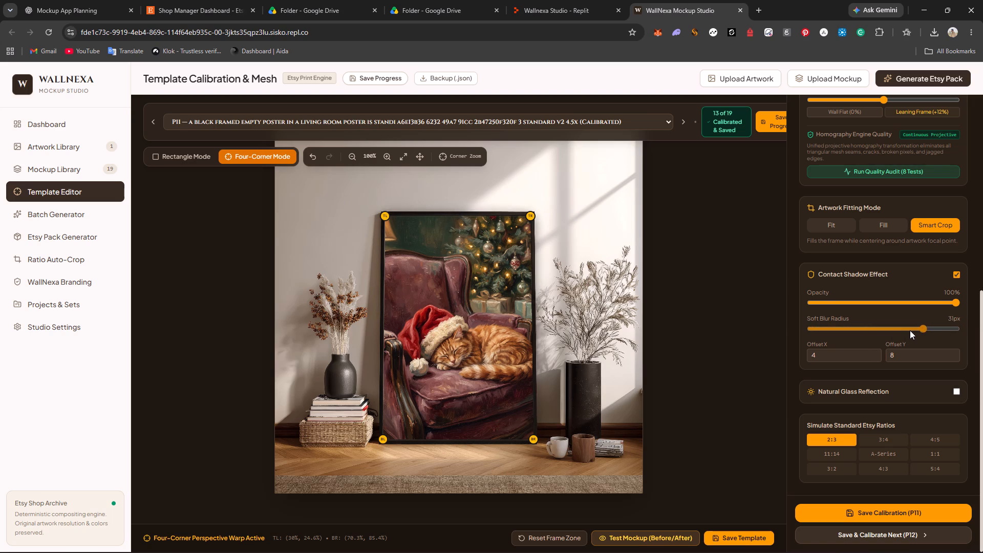
drag(910, 330, 905, 331)
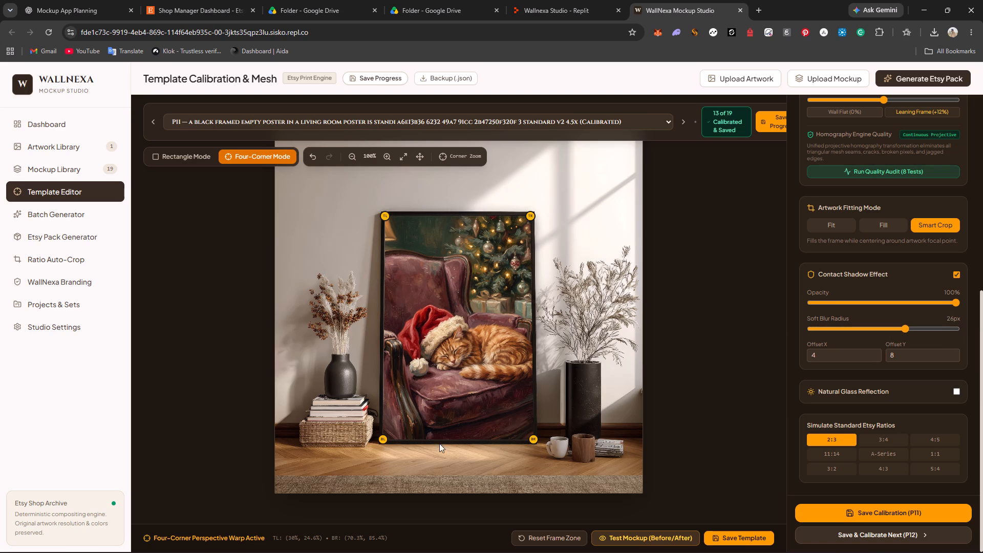
click(386, 436)
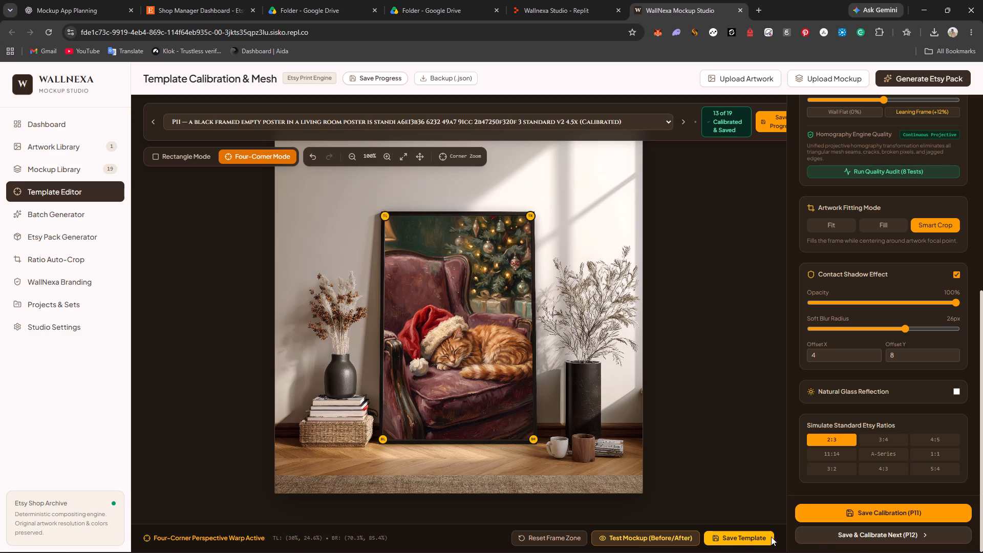
Save P11's calibration and move on to calibrating P12.
click(841, 535)
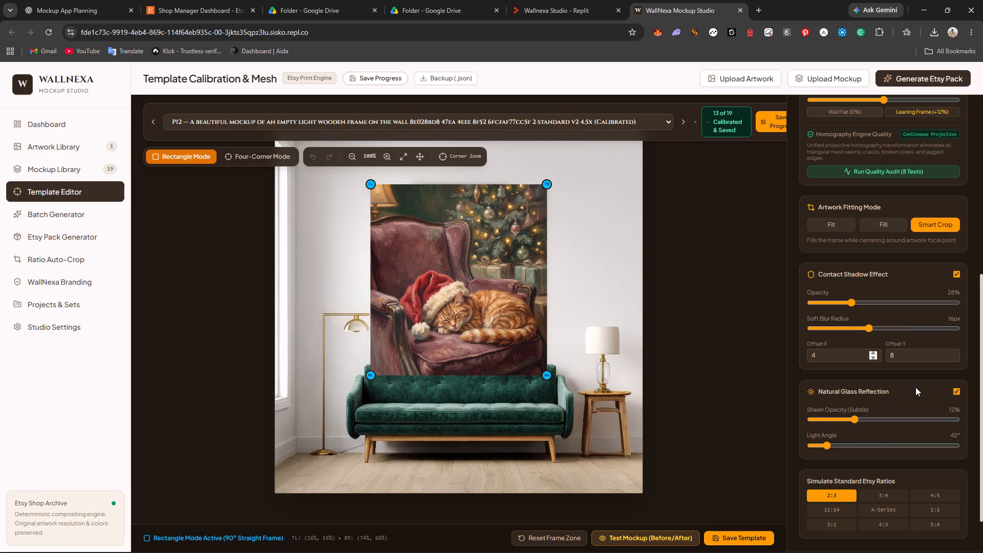
Turn off the Natural Glass Reflection effect for P12.
click(951, 391)
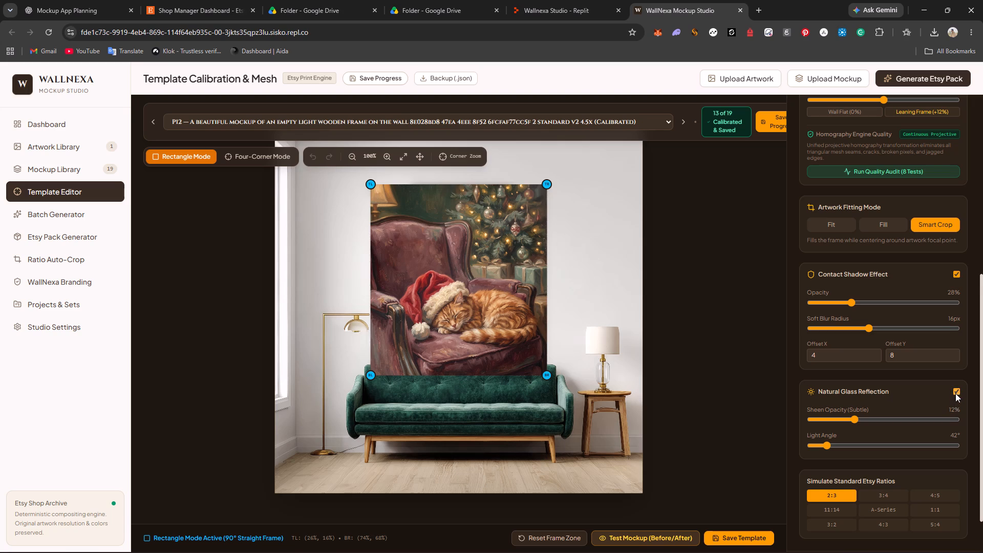
click(955, 393)
Fit P12's artwork rectangle inside the light wooden frame, from about X 37.2%, Y 16.9% to about X 62.8%, Y 53.5%.
drag(547, 377, 517, 353)
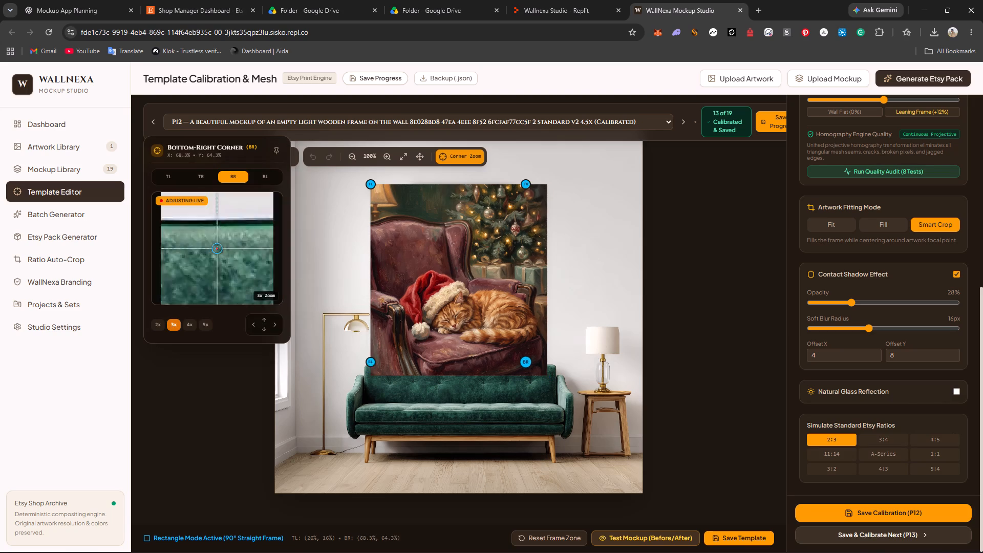
drag(517, 353, 501, 324)
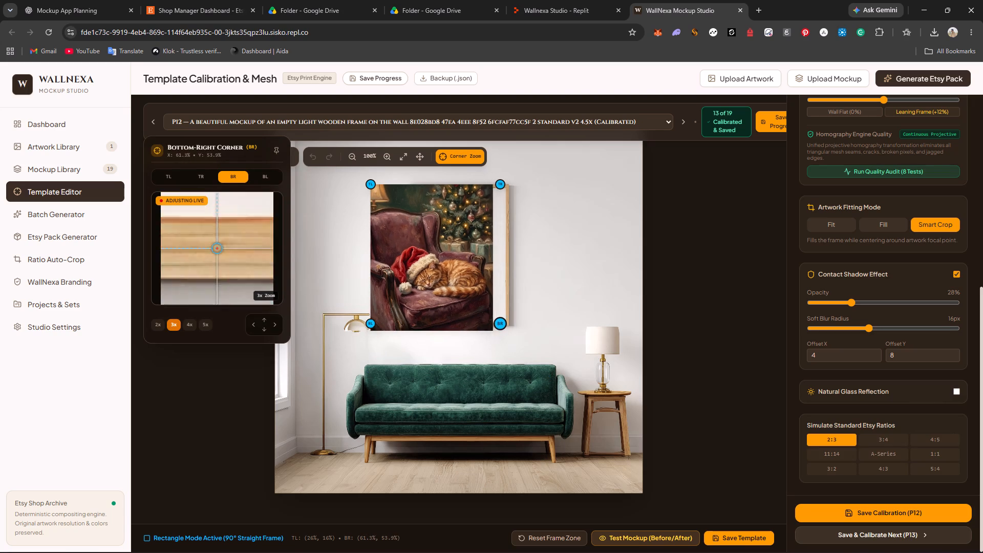
drag(501, 324, 506, 323)
drag(368, 324, 417, 317)
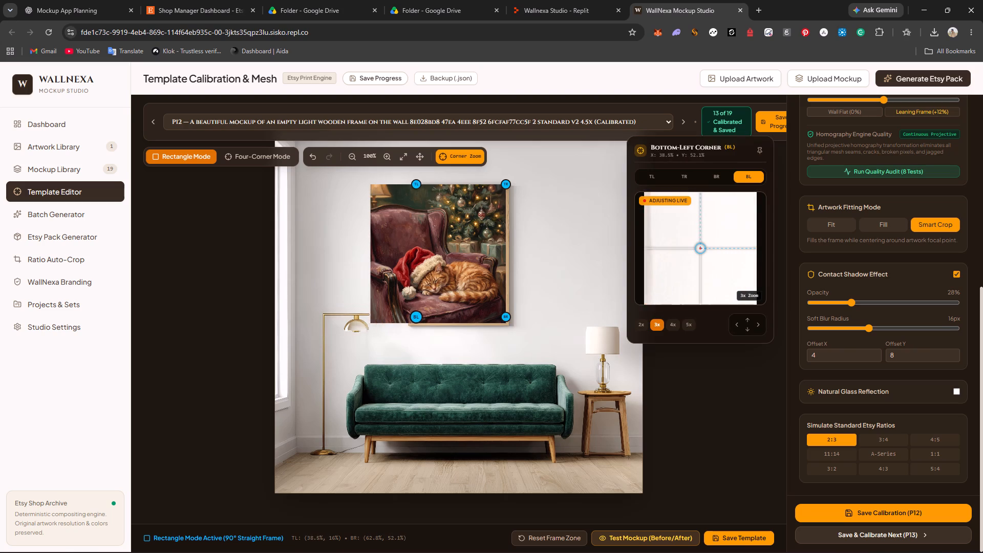
drag(417, 317, 410, 322)
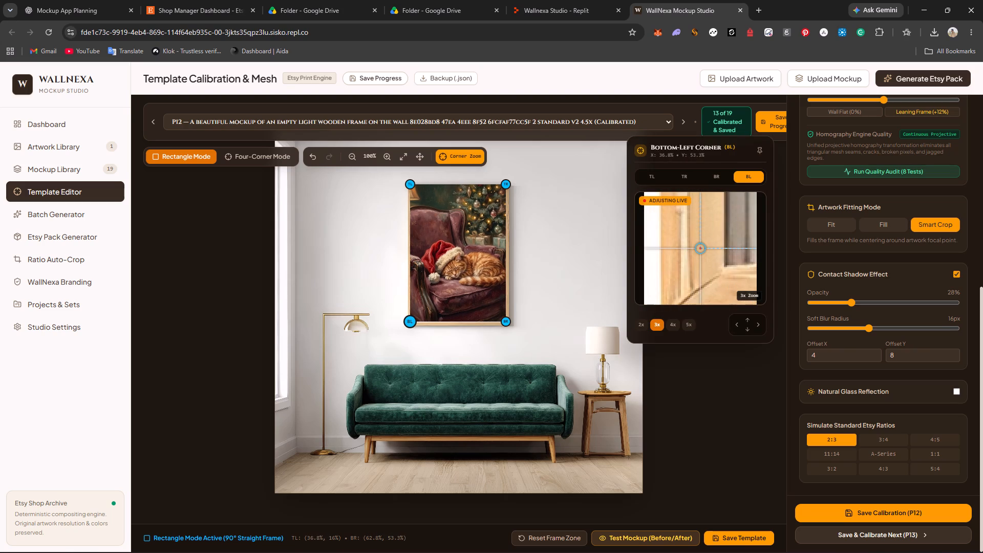
drag(410, 322, 410, 322)
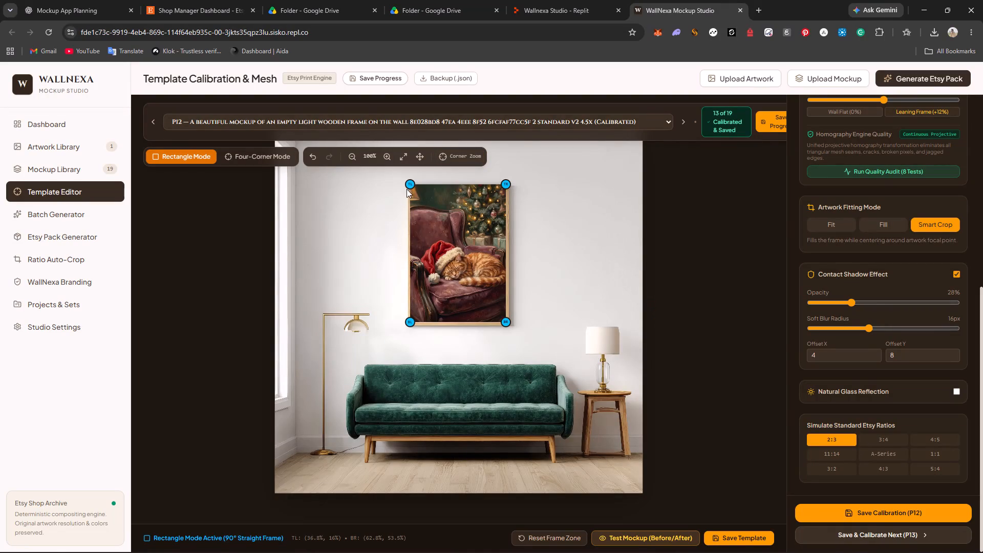
click(412, 185)
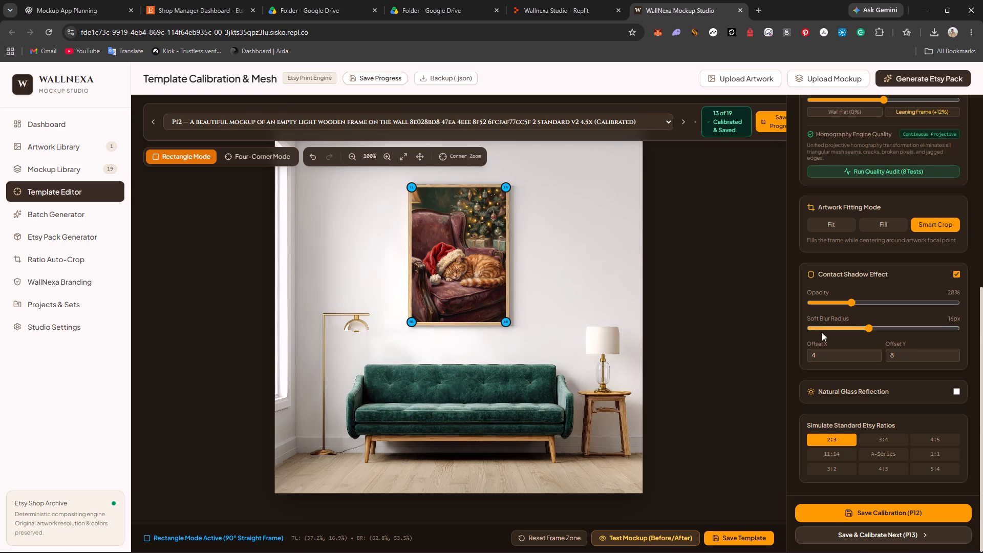
Set P12's contact shadow to 58% opacity with a 26 px soft blur radius.
drag(852, 302, 918, 301)
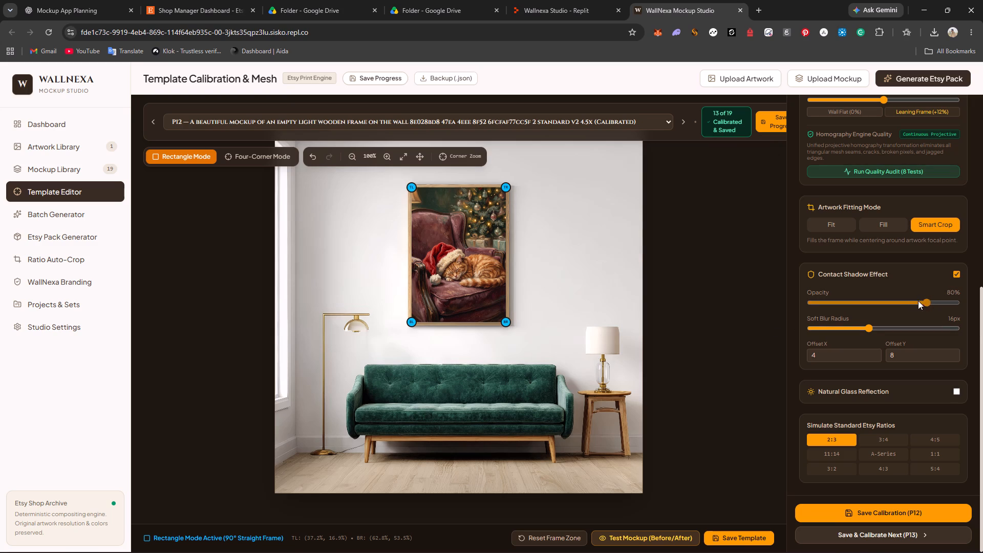
drag(918, 301, 894, 301)
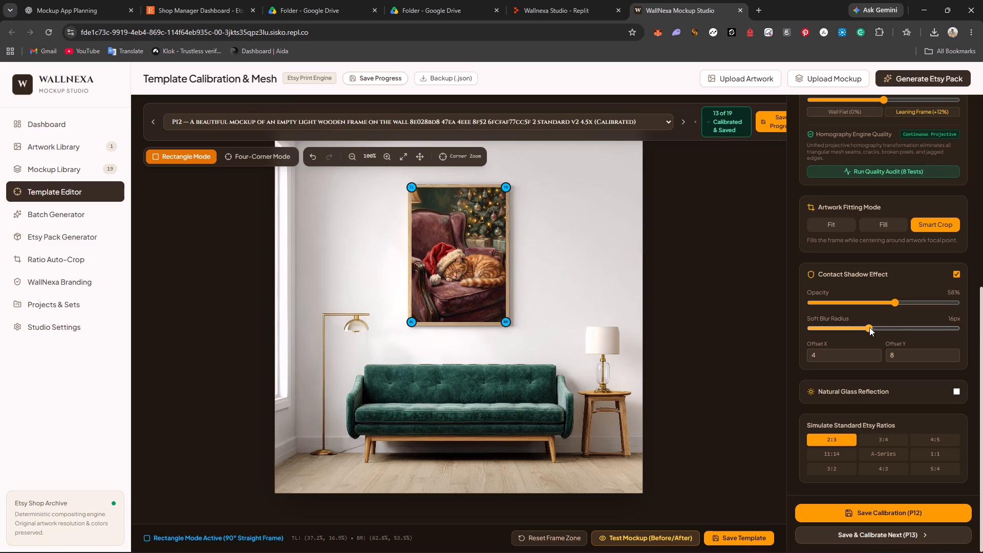
drag(869, 327, 890, 327)
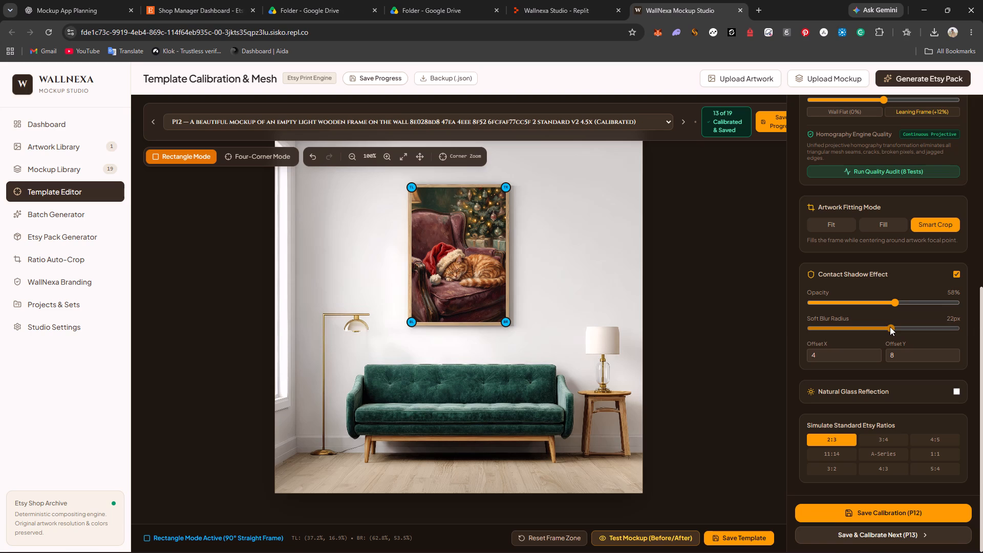
drag(890, 327, 904, 327)
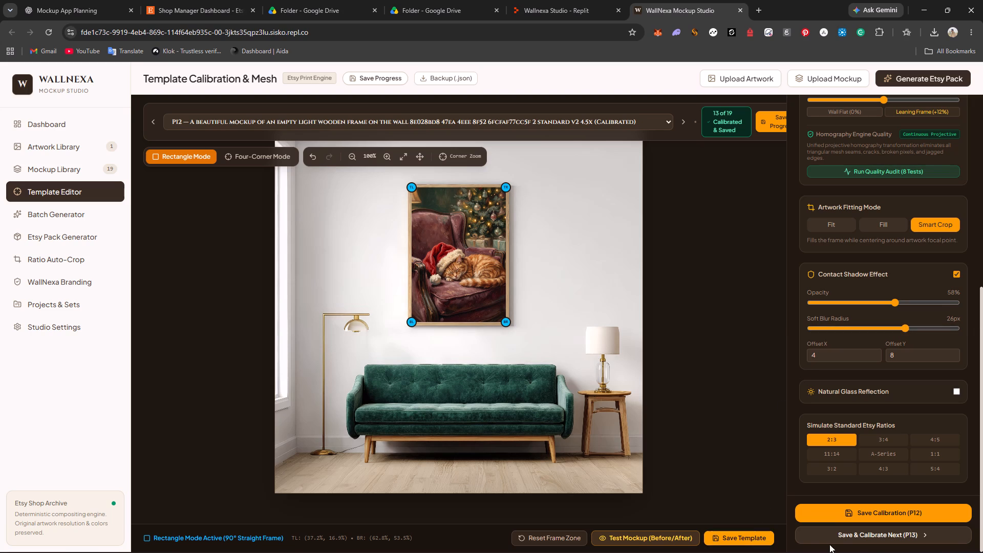
Save P12's calibration and move on to calibrating P13.
click(850, 539)
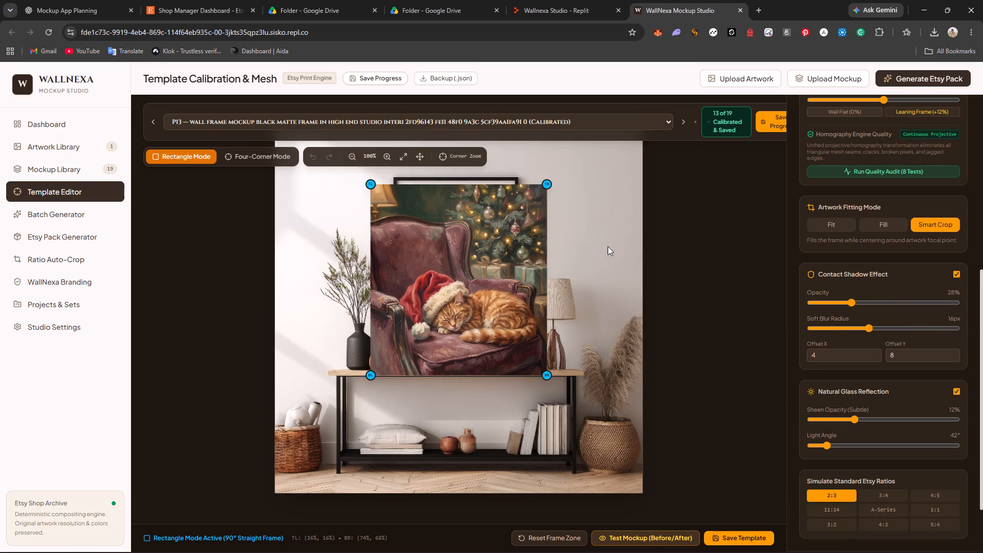
Turn off the Natural Glass Reflection effect for P13.
click(954, 388)
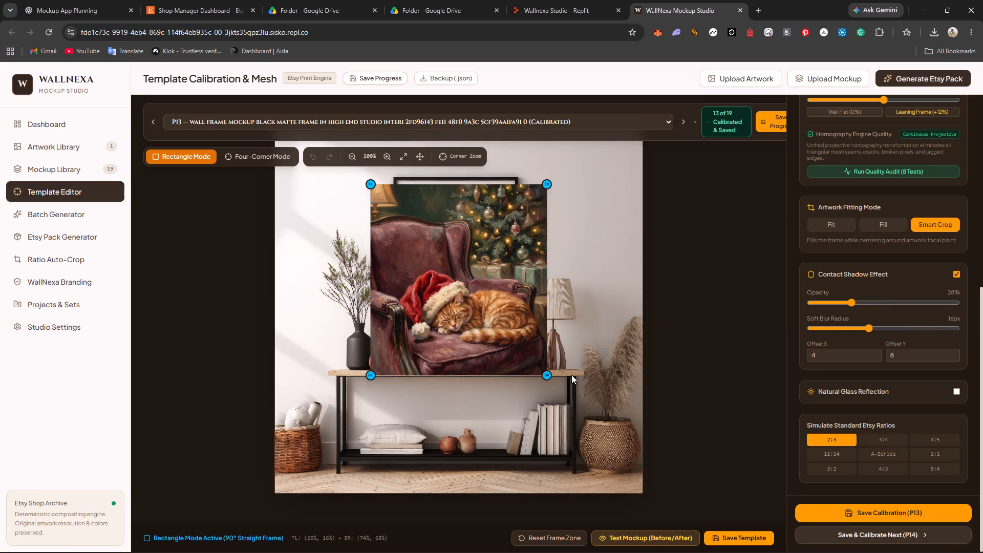
Align the lower corners of P13's artwork rectangle with the black frame's opening, at about X 33% and X 65.3%, Y 58.1%.
drag(552, 375, 515, 353)
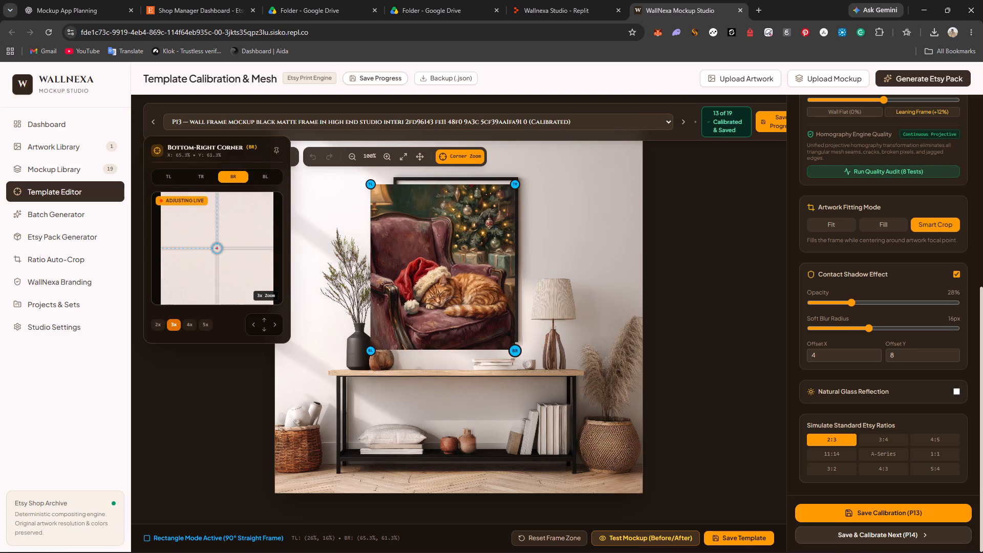
drag(515, 353, 515, 337)
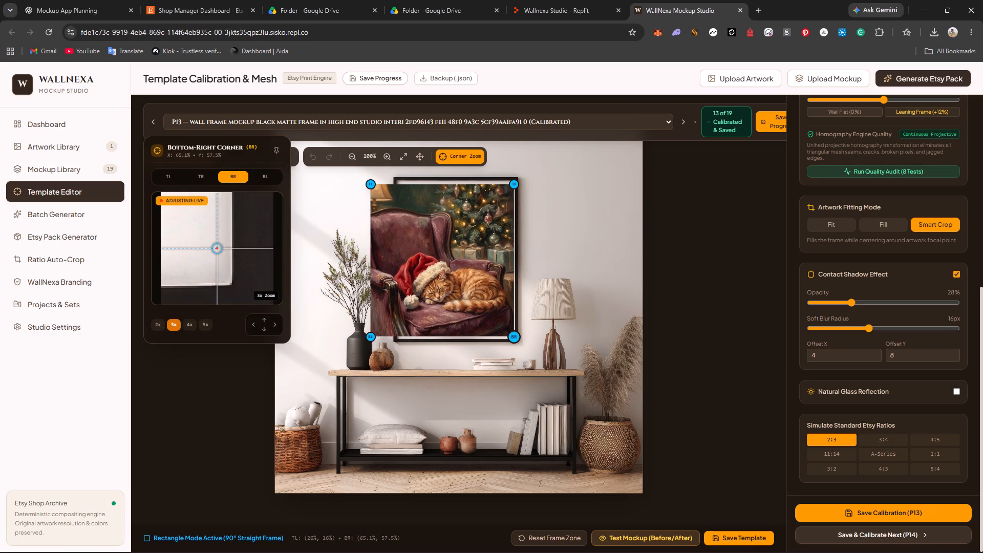
drag(515, 337, 516, 338)
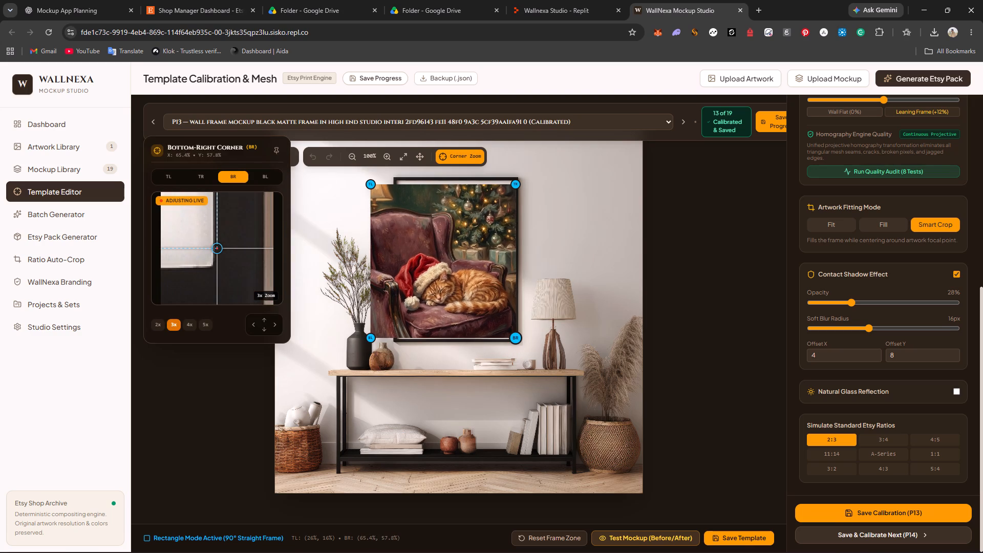
drag(516, 338, 515, 339)
drag(370, 337, 397, 333)
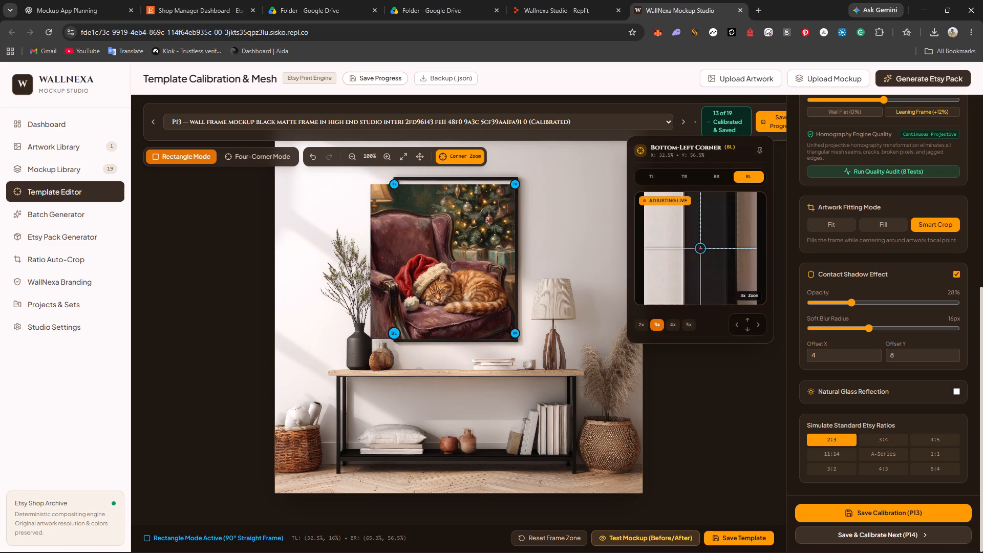
drag(397, 333, 397, 338)
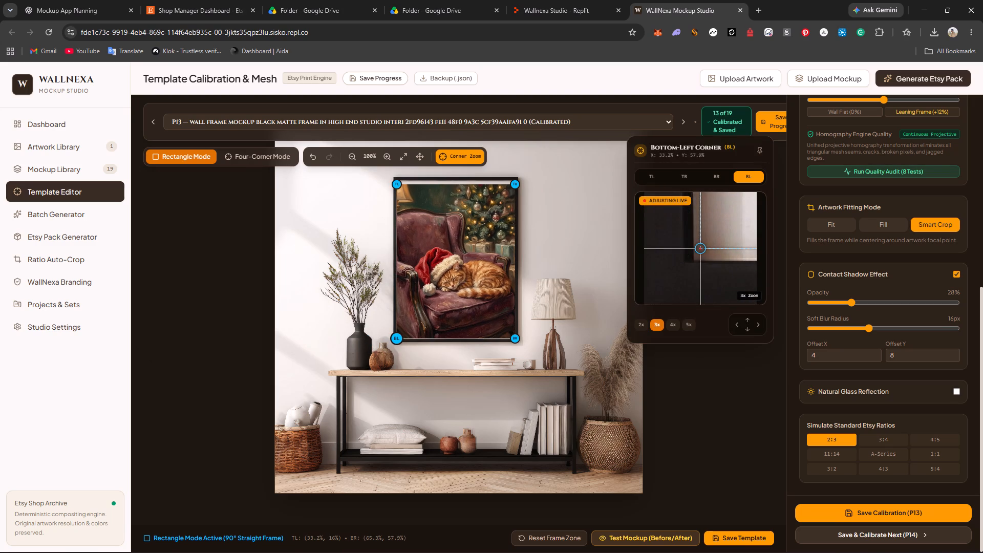
drag(397, 338, 396, 339)
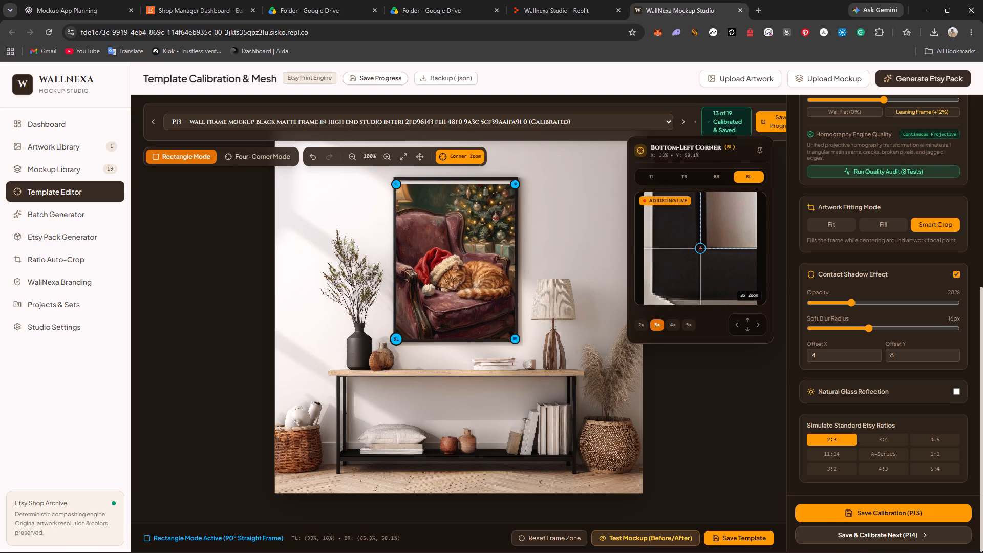
drag(396, 339, 397, 339)
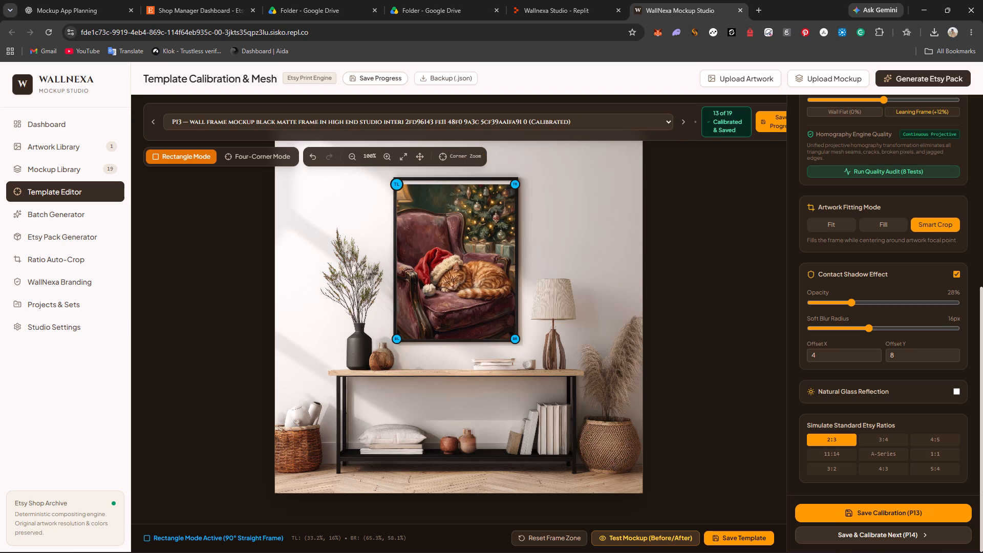
Align the upper corners of P13's artwork rectangle with the black frame's opening, at about X 33% and X 65.3%, Y 15%.
drag(397, 184, 397, 180)
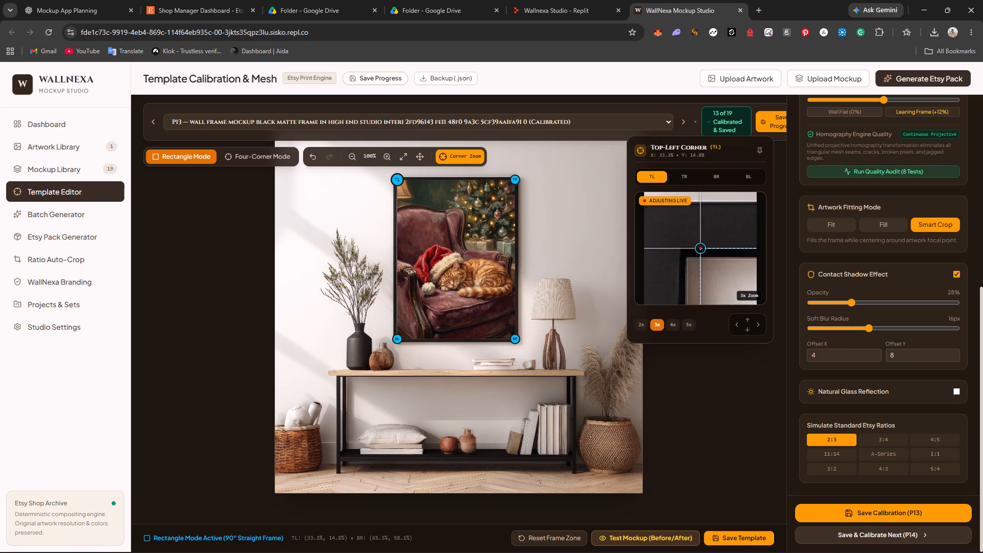
drag(397, 180, 397, 180)
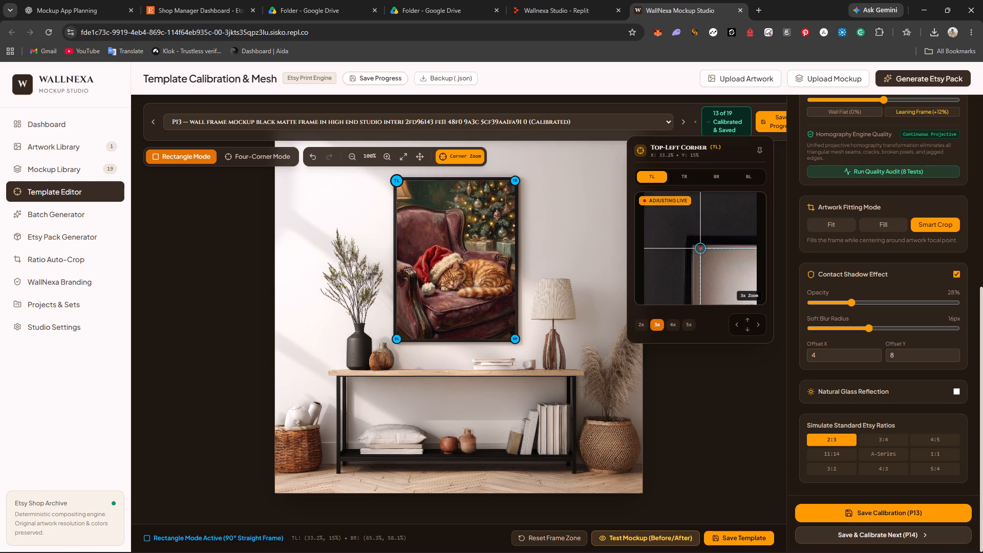
drag(397, 180, 396, 180)
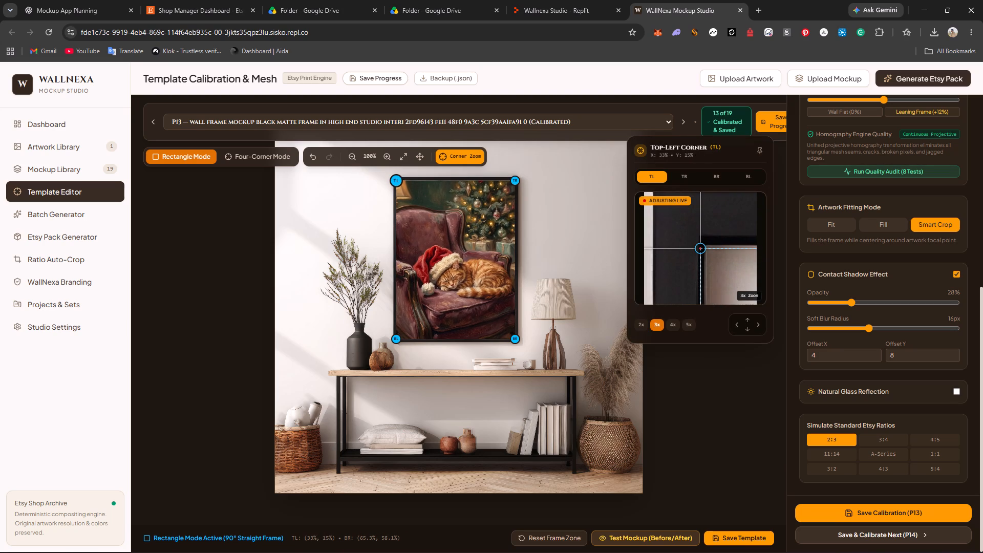
drag(396, 180, 397, 180)
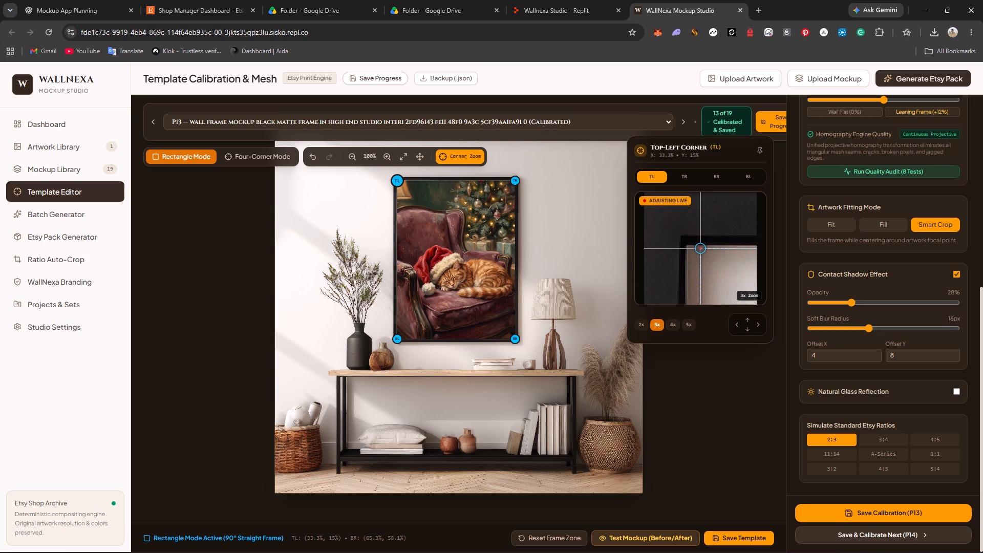
drag(397, 180, 397, 180)
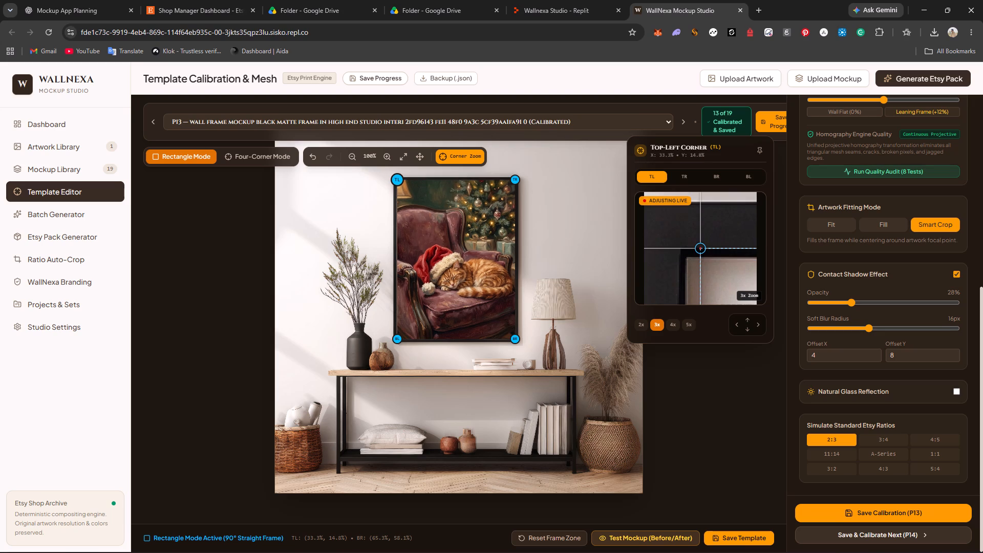
drag(397, 180, 396, 180)
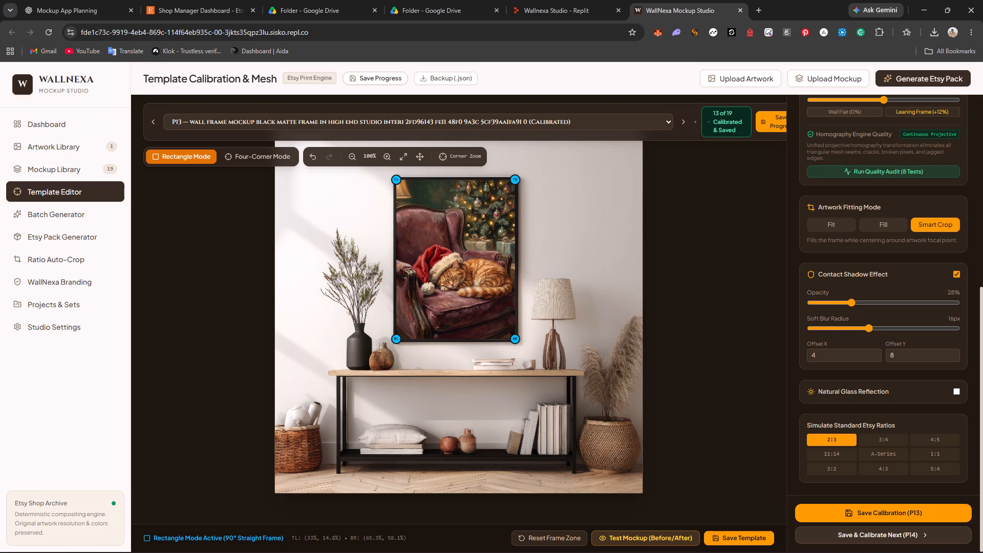
click(512, 179)
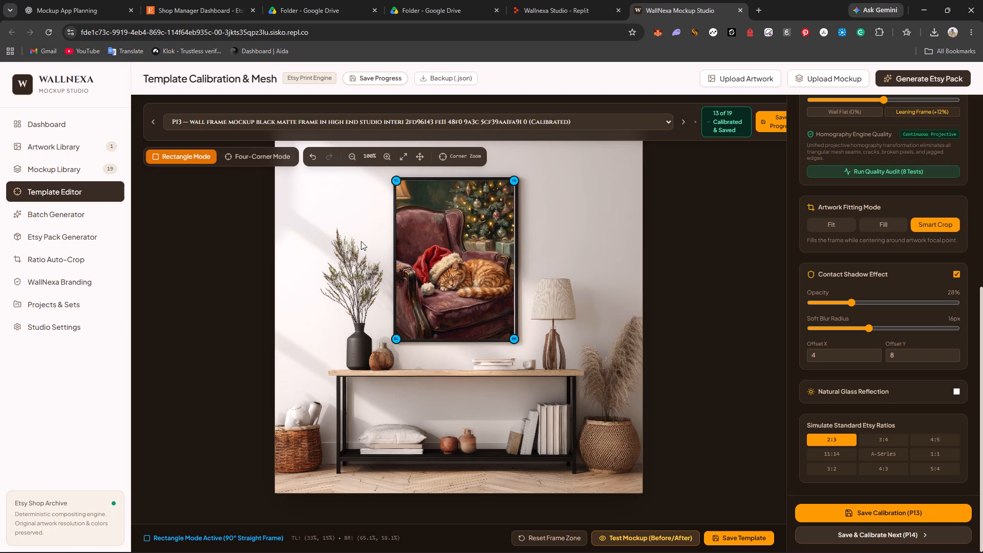
click(470, 153)
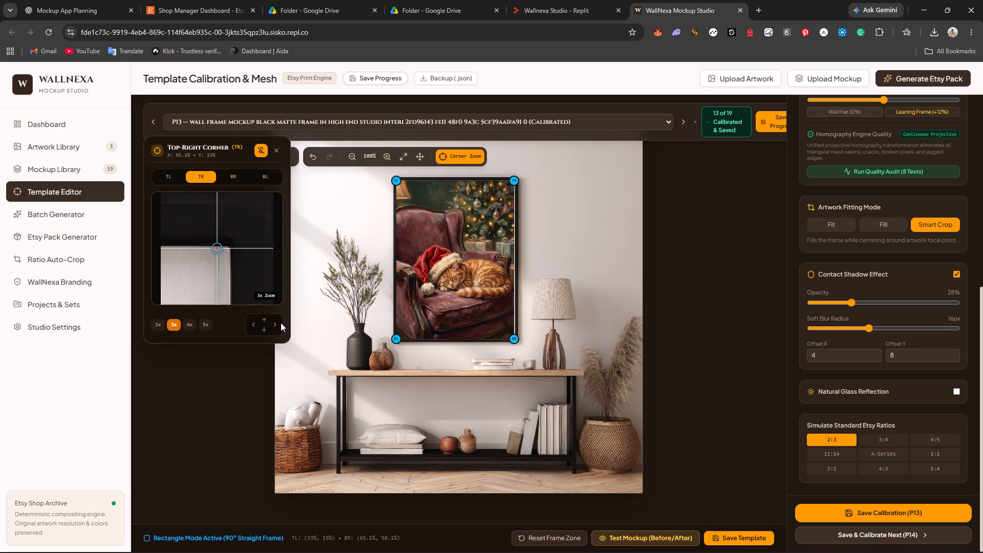
click(278, 323)
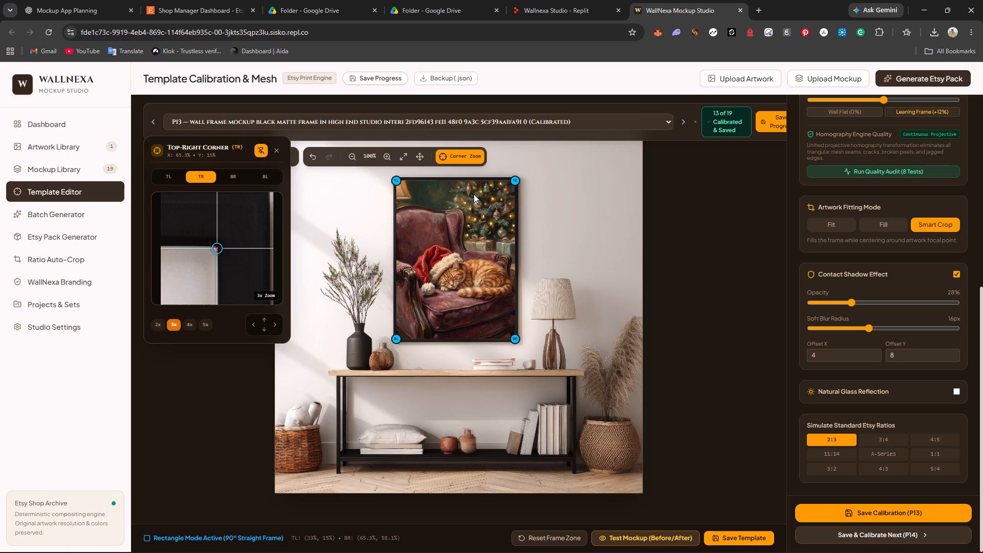
Set P13's contact shadow to 84% opacity with a 36 px soft blur radius.
drag(850, 300, 935, 301)
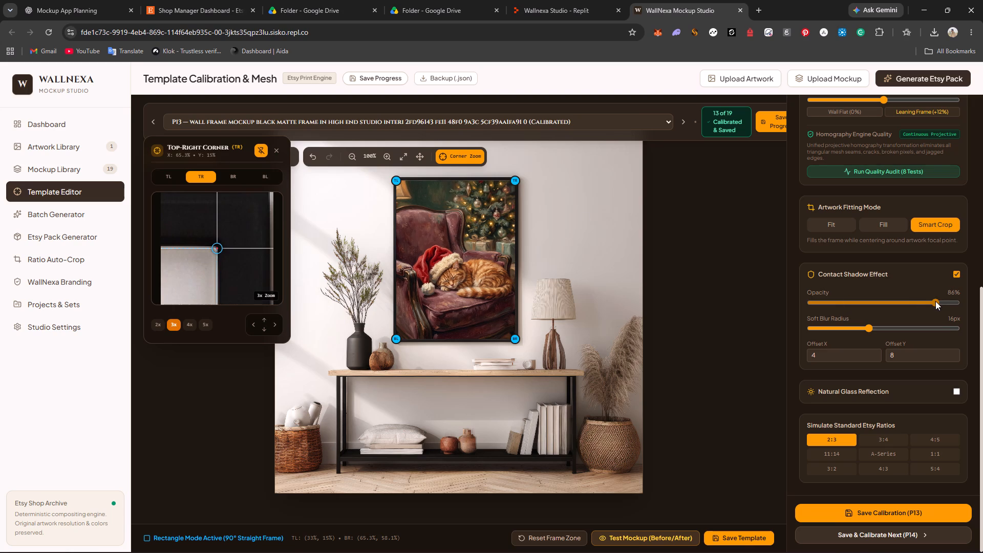
drag(935, 301, 961, 301)
drag(961, 301, 950, 339)
drag(950, 339, 931, 339)
drag(870, 327, 941, 324)
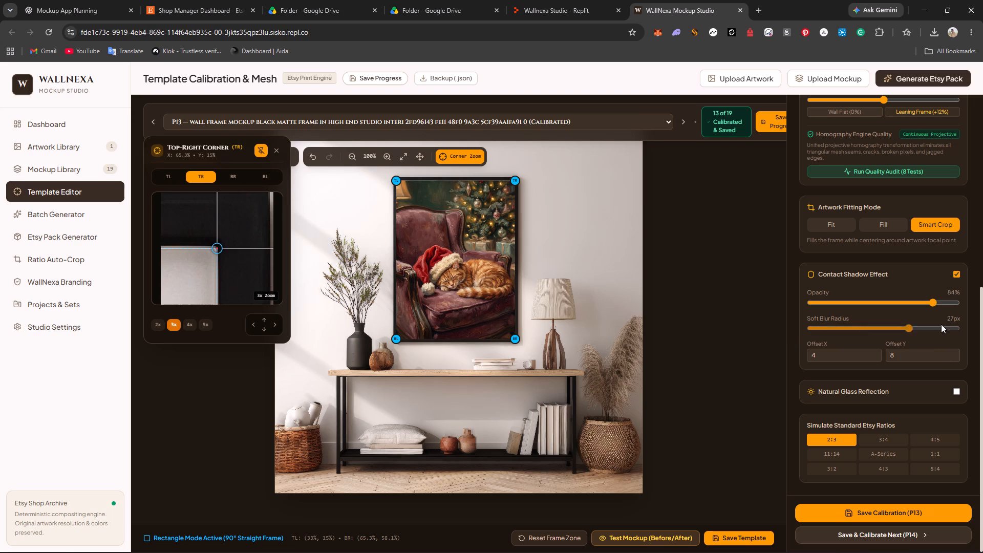
drag(941, 324, 942, 324)
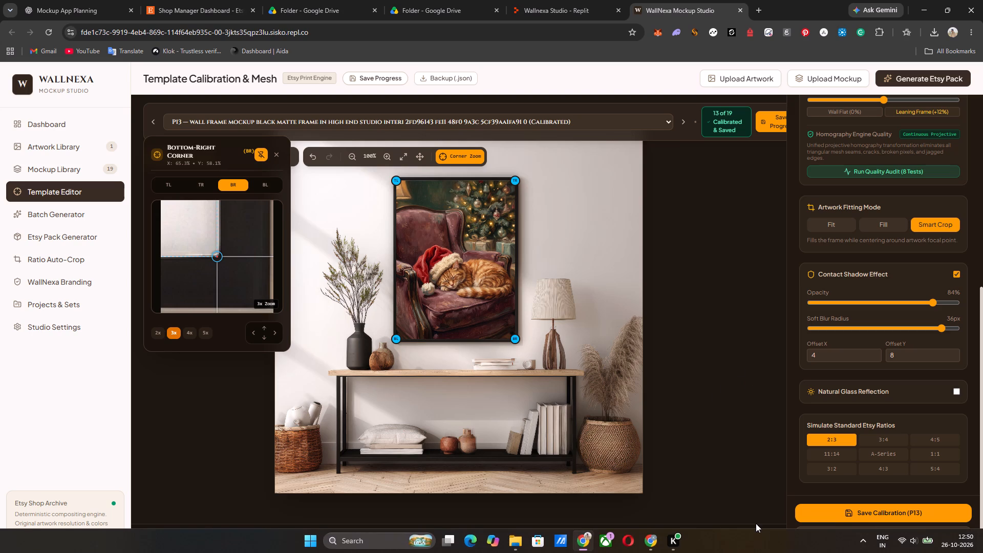
Save P13's calibration and move on to calibrating P14.
click(752, 536)
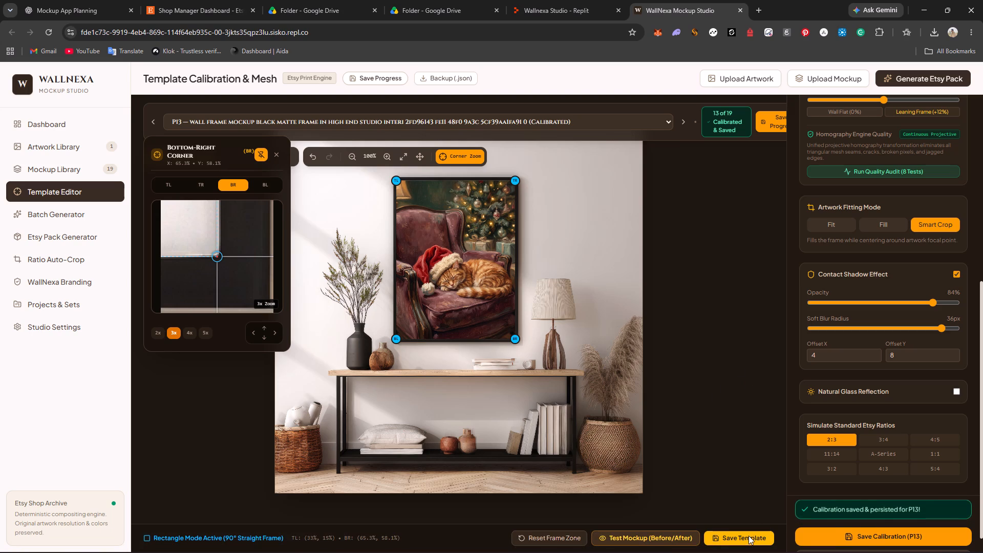
scroll(882, 500, down, 5)
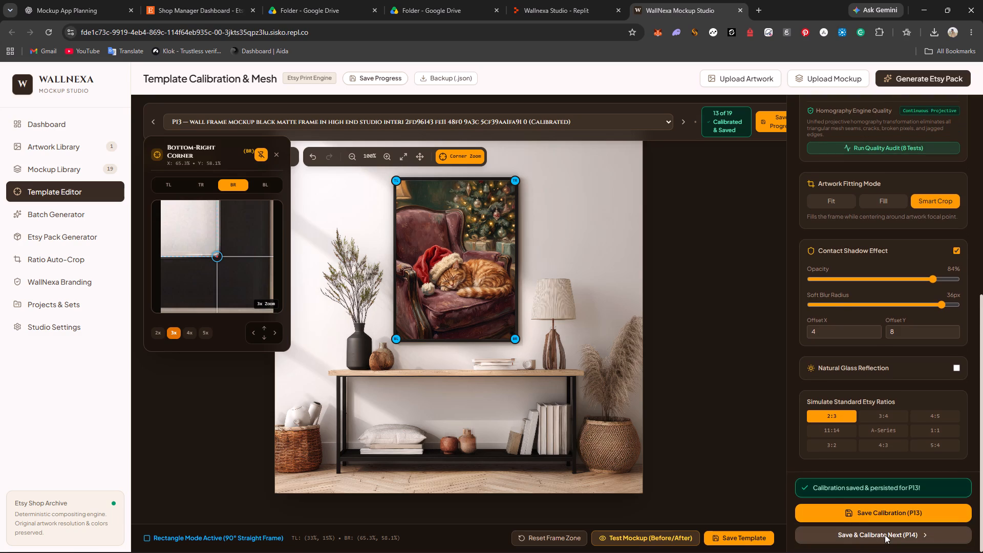
click(885, 535)
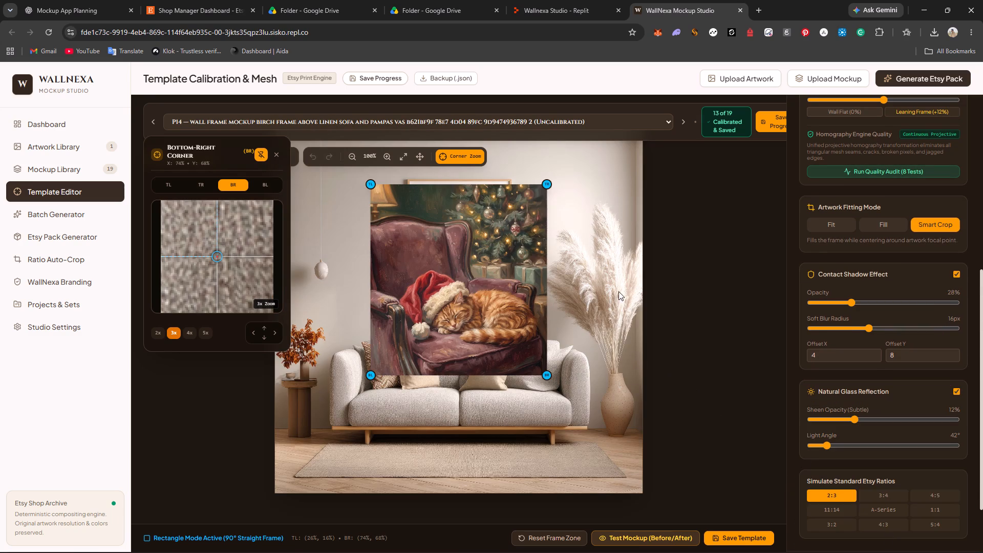
Turn off the Natural Glass Reflection effect for P14.
click(956, 391)
Align the bottom-right corner of P14's artwork rectangle with the birch frame's inner corner, at about X 63.6%, Y 52.6%.
drag(547, 373, 522, 317)
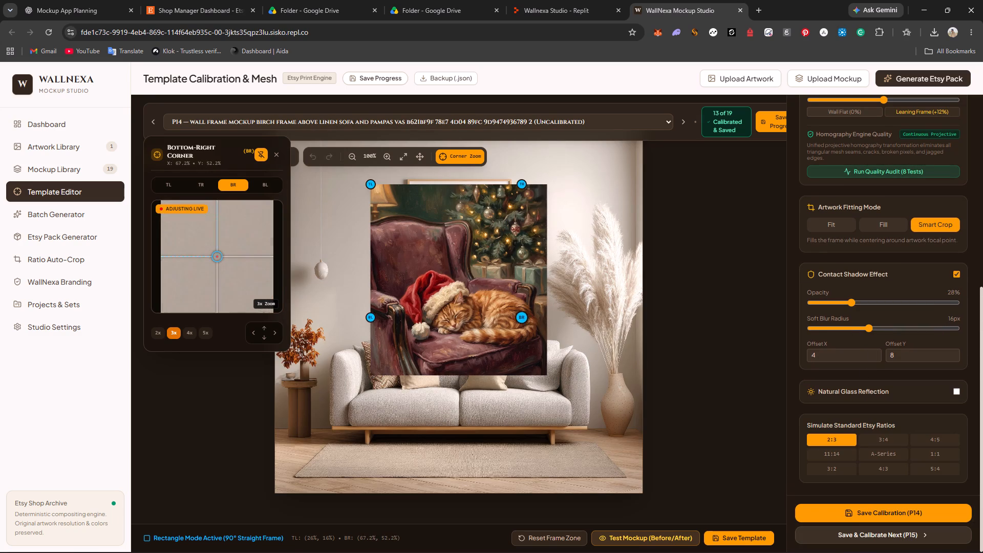
drag(522, 317, 508, 316)
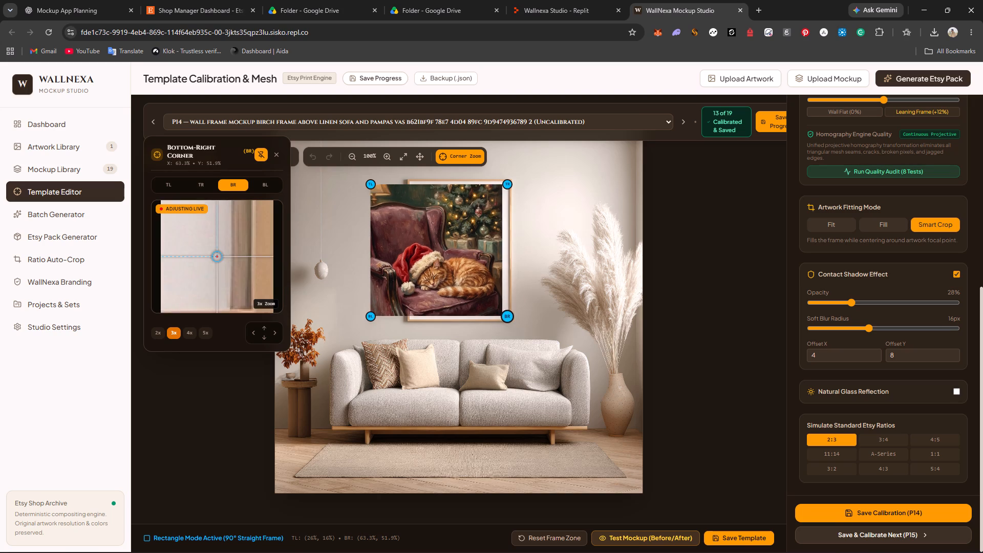
drag(508, 316, 509, 318)
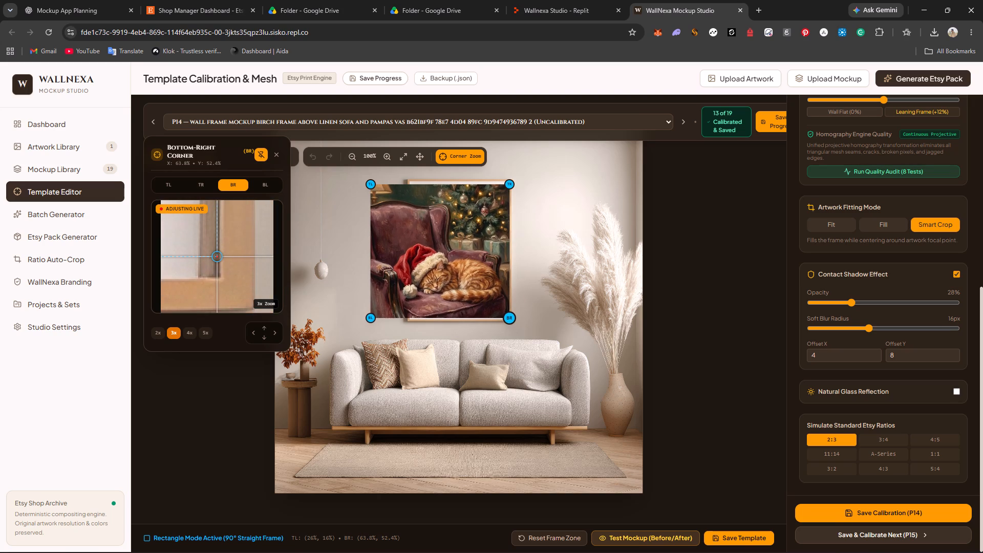
drag(509, 318, 508, 319)
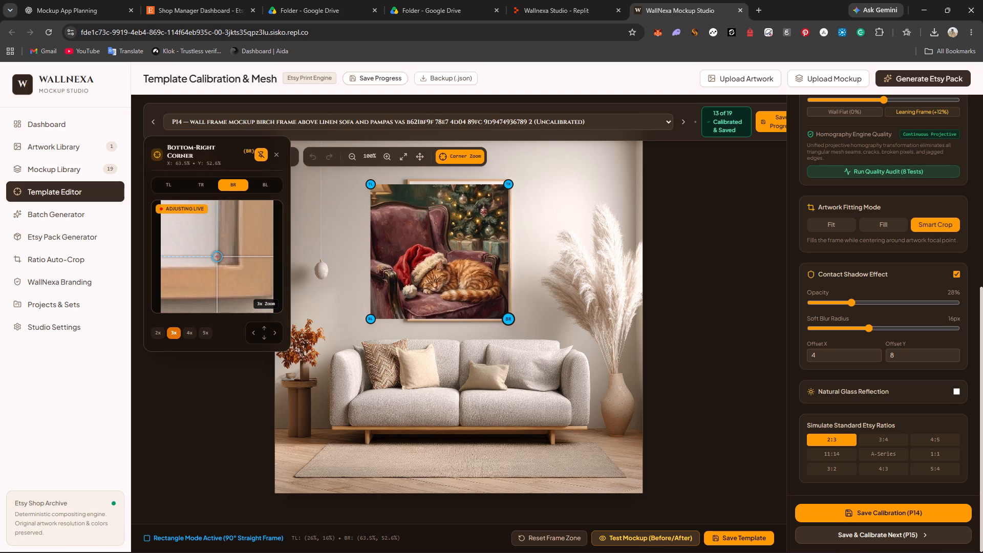
drag(508, 319, 509, 319)
Align the bottom-left corner of P14's artwork rectangle with the birch frame's opening, at about X 36.5%, Y 52.6%.
drag(371, 313, 410, 318)
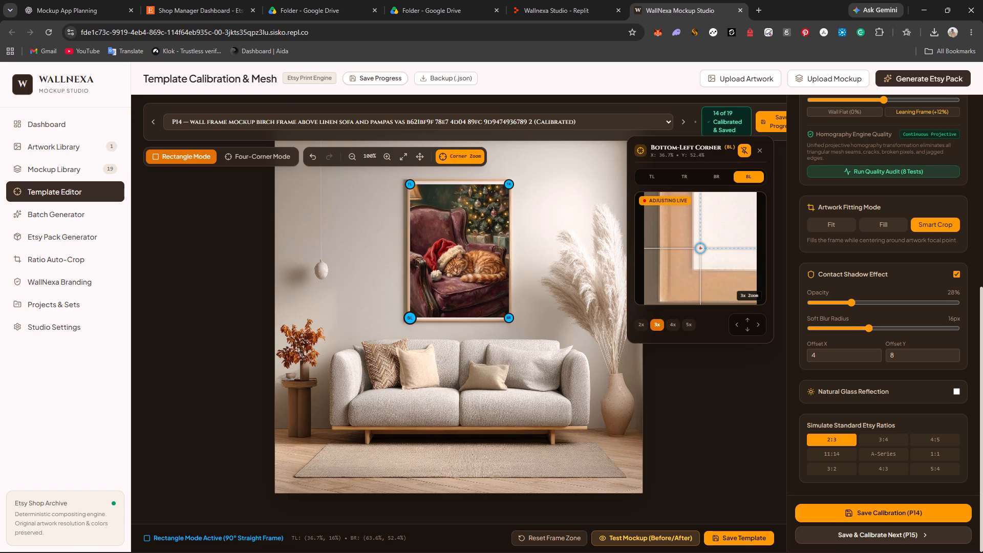
drag(410, 318, 409, 319)
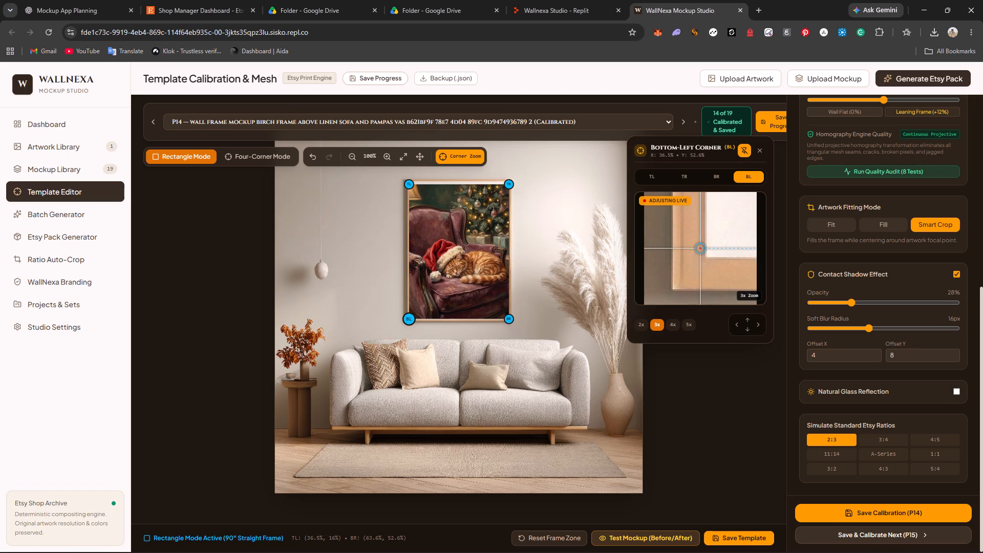
drag(409, 319, 410, 319)
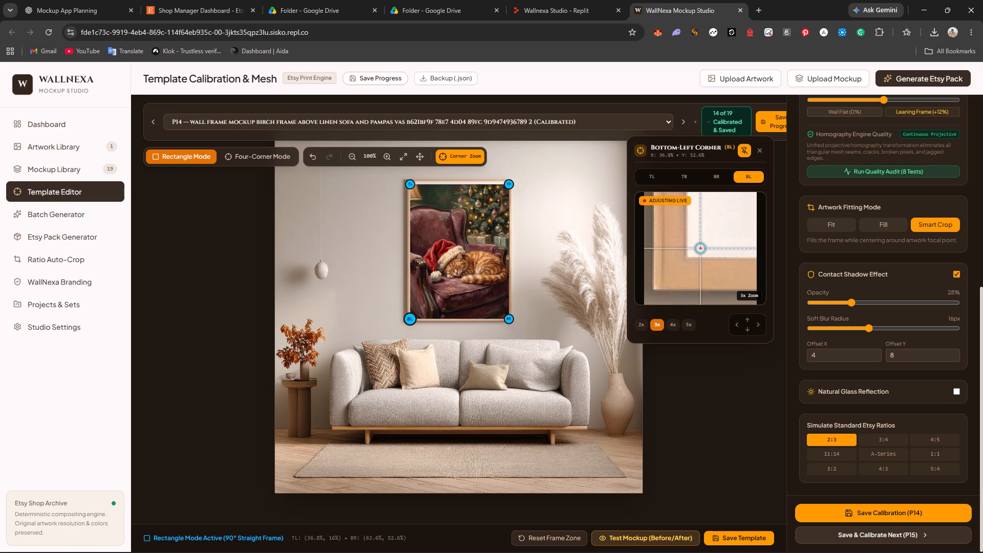
drag(410, 319, 410, 318)
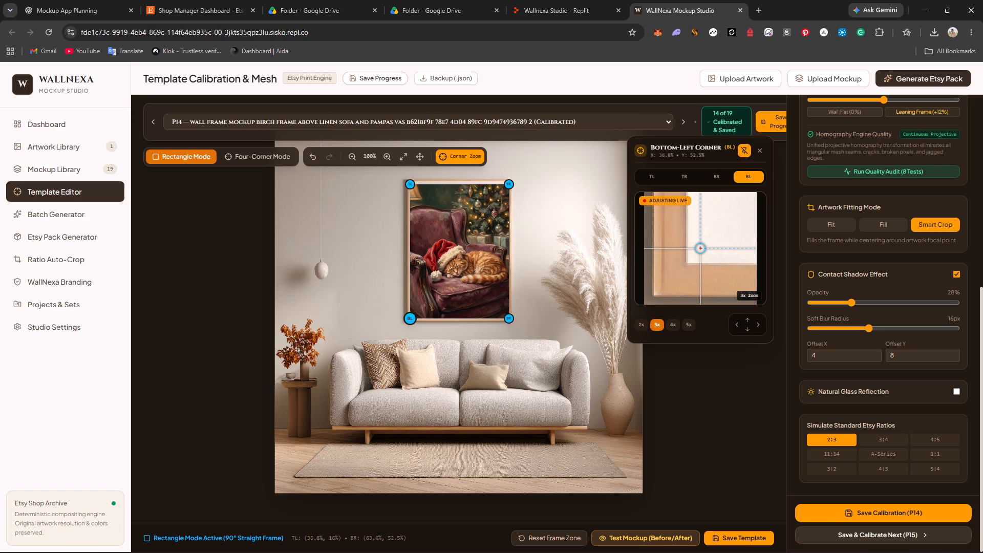
drag(410, 318, 410, 318)
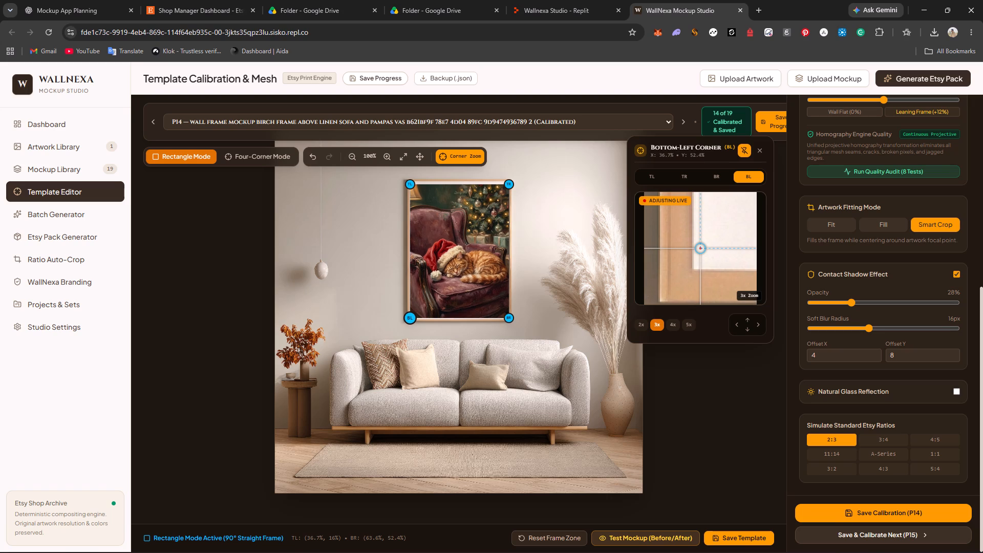
drag(410, 318, 410, 318)
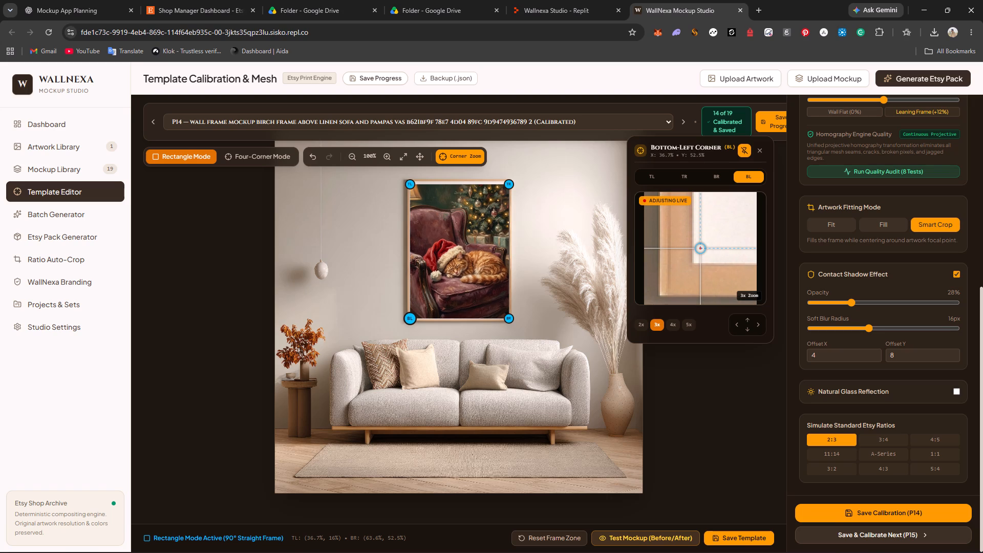
drag(410, 318, 410, 319)
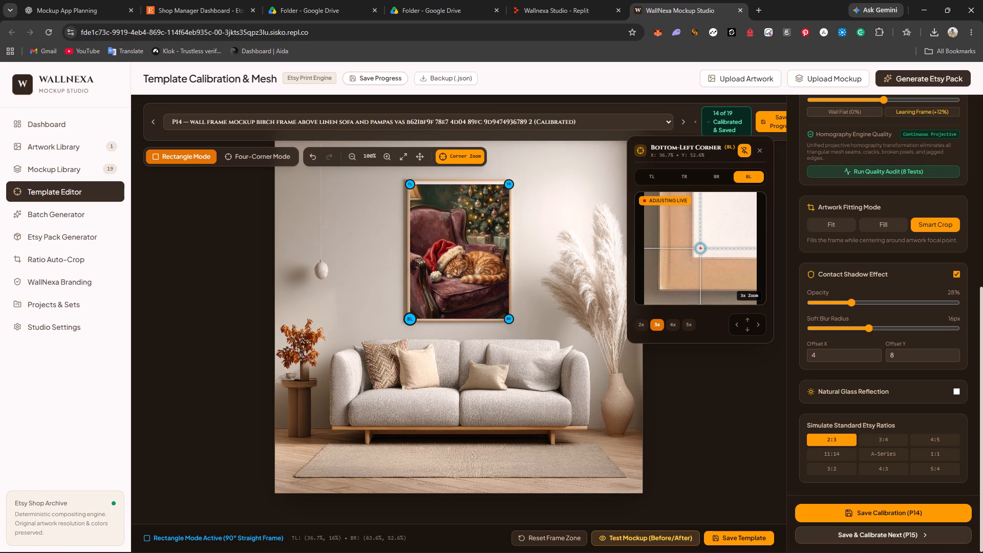
drag(410, 319, 409, 319)
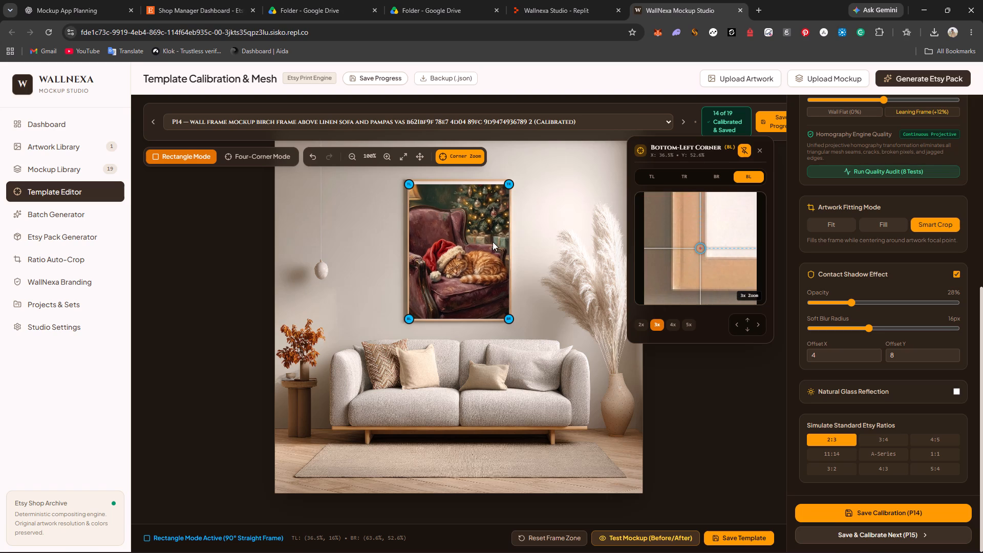
Align the top-right corner of P14's artwork rectangle with the birch frame's inner corner, at about X 63.9%, Y 15.1%.
drag(512, 186, 511, 183)
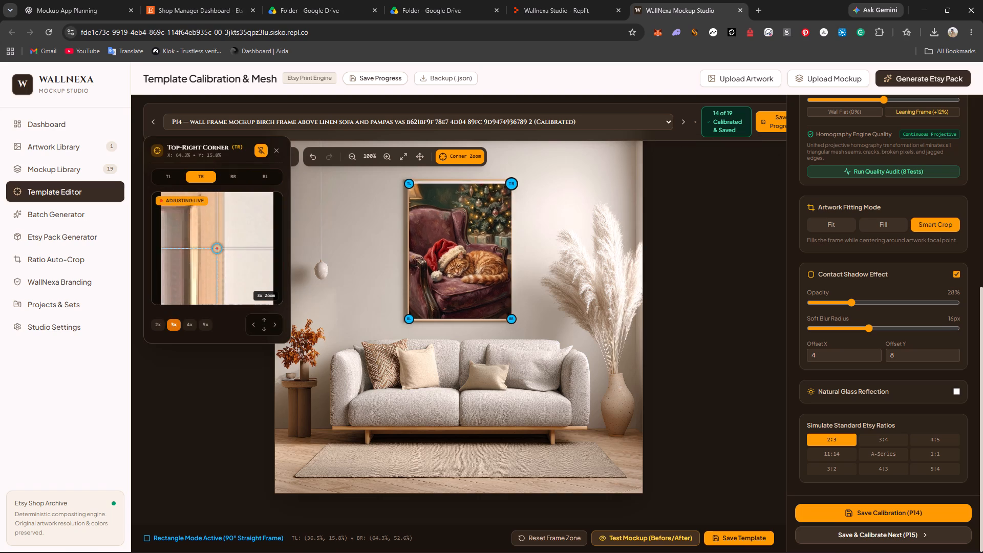
drag(511, 183, 508, 181)
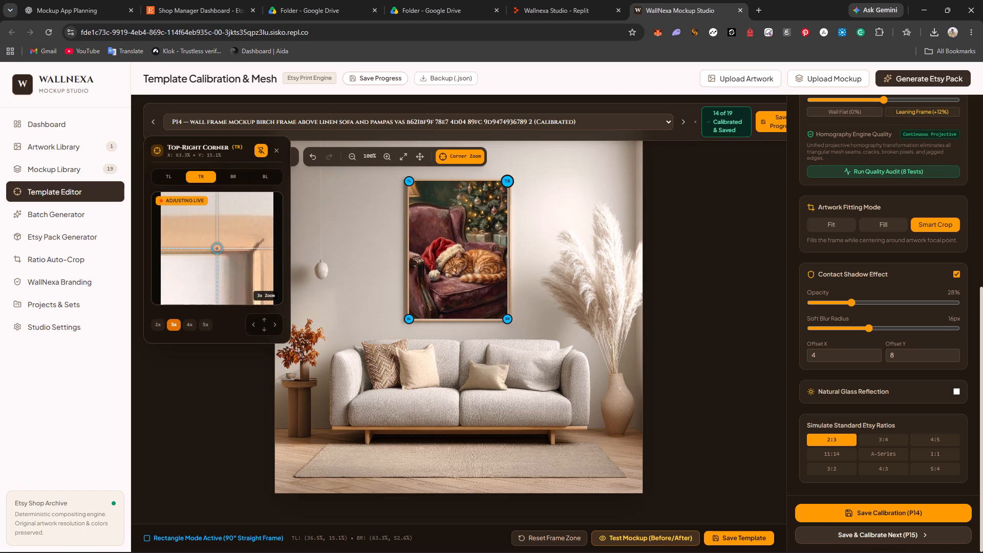
drag(508, 181, 509, 181)
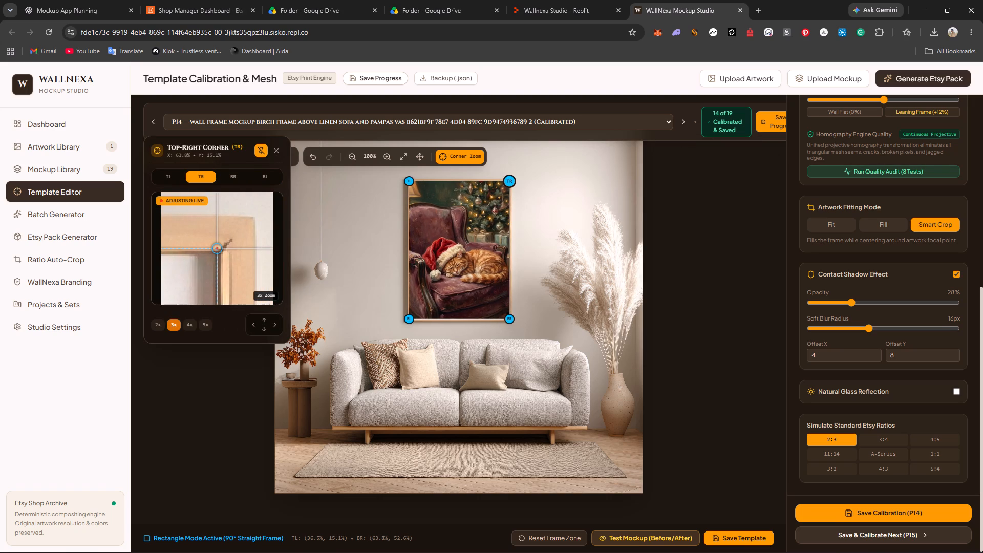
drag(509, 181, 509, 182)
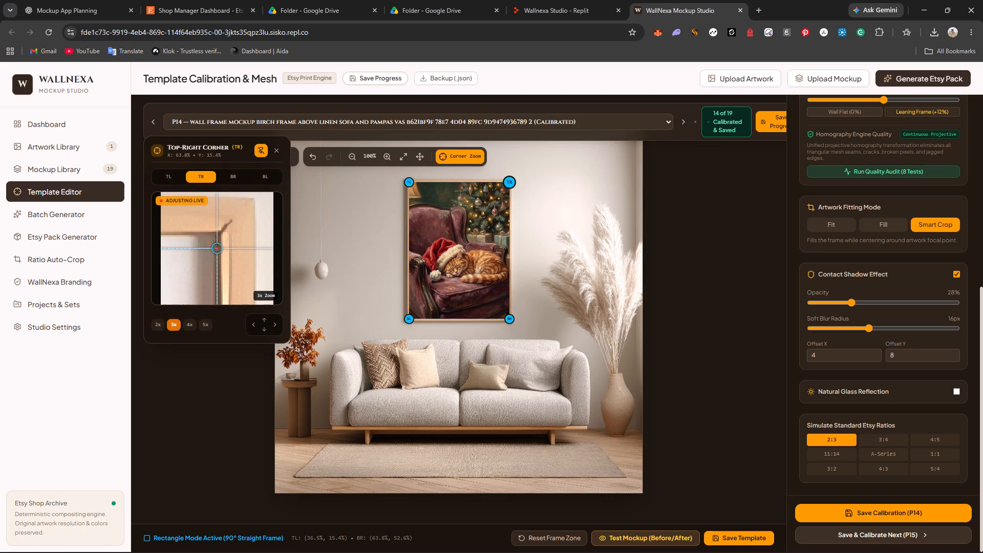
drag(509, 182, 510, 181)
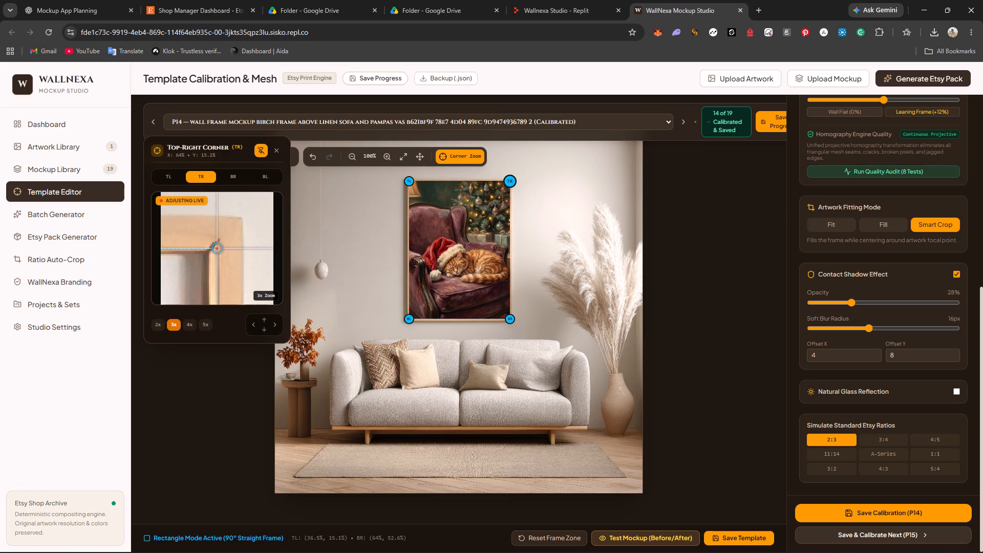
drag(510, 181, 510, 181)
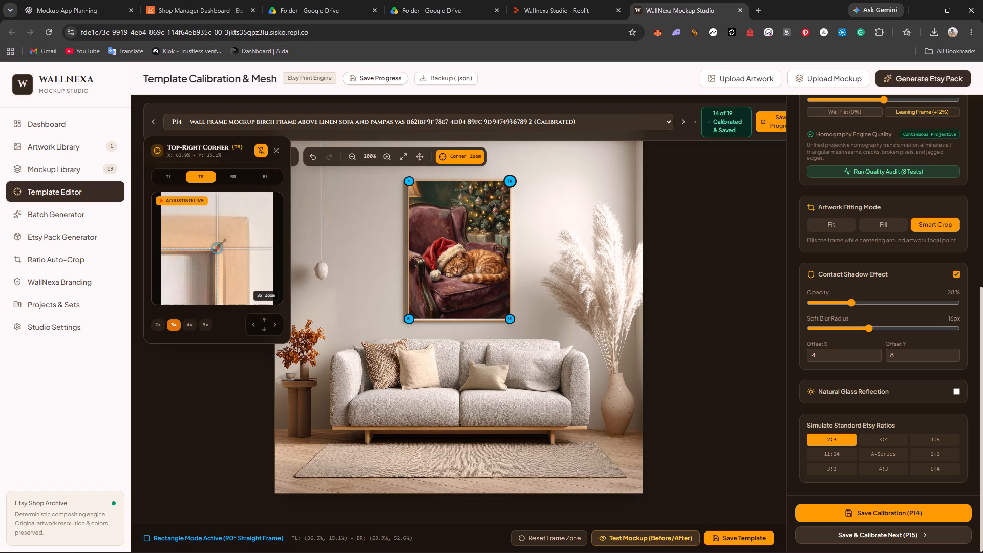
drag(510, 181, 509, 181)
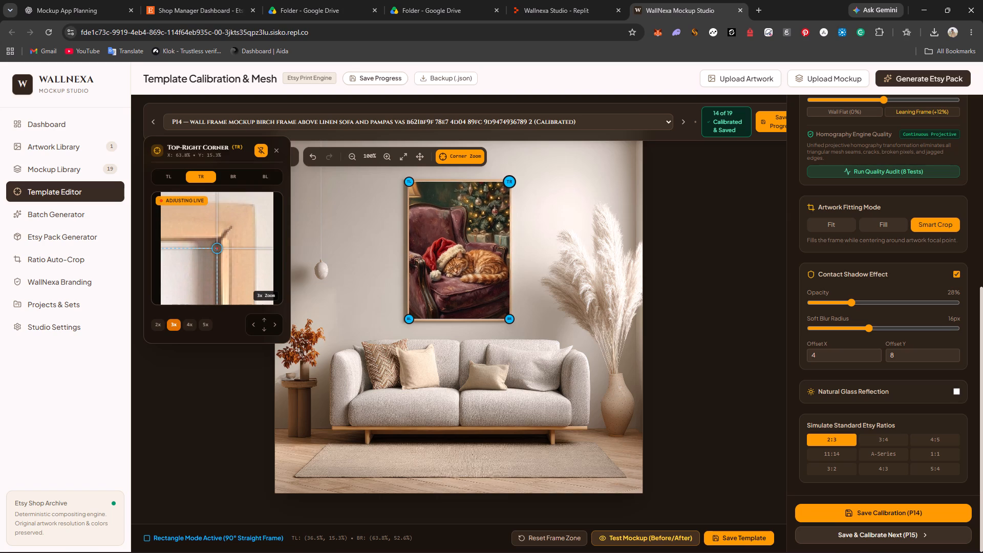
drag(509, 181, 510, 181)
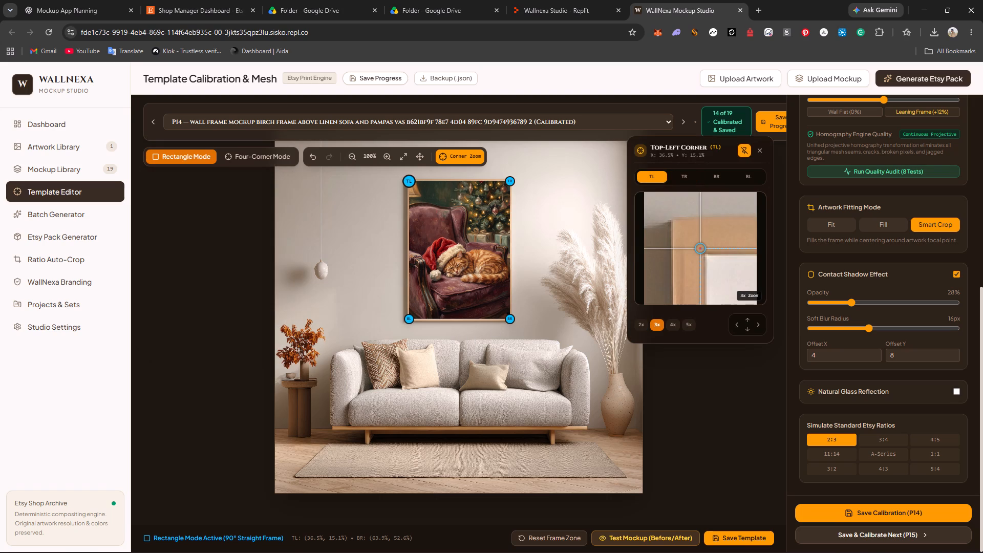
Fine-tune the bottom-left corner of P14's artwork rectangle against the birch frame's inner edge, at about X 36.5%, Y 52.8%.
drag(414, 323, 413, 321)
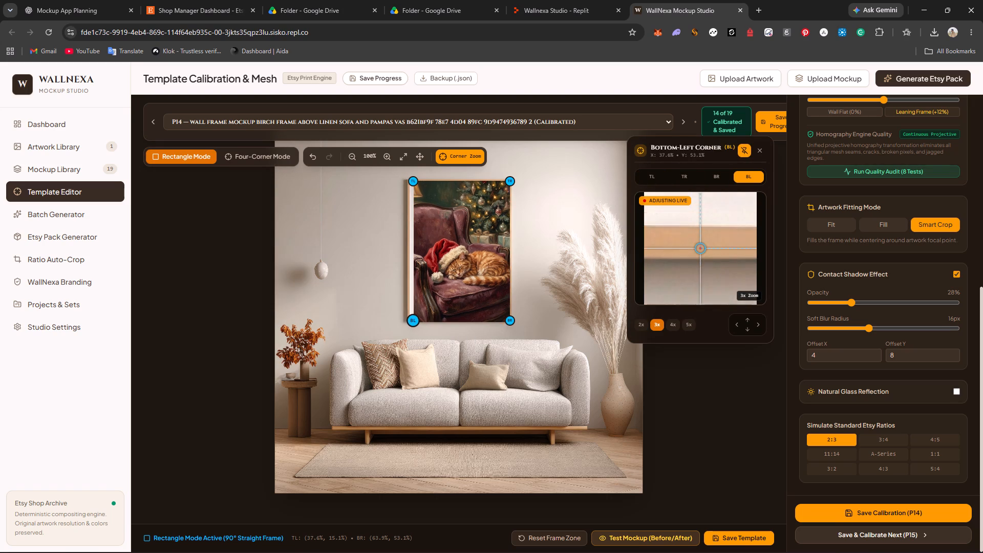
drag(413, 321, 411, 319)
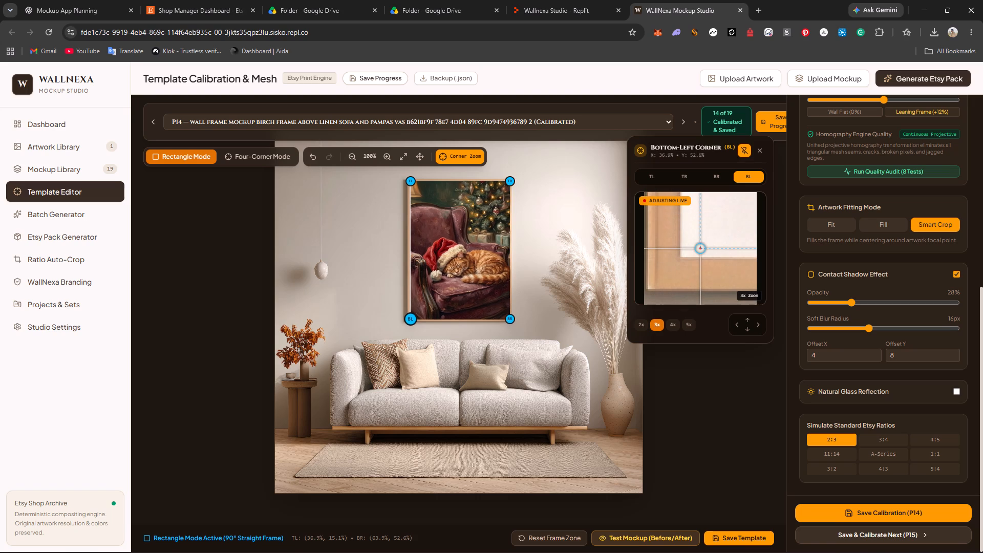
drag(411, 319, 410, 319)
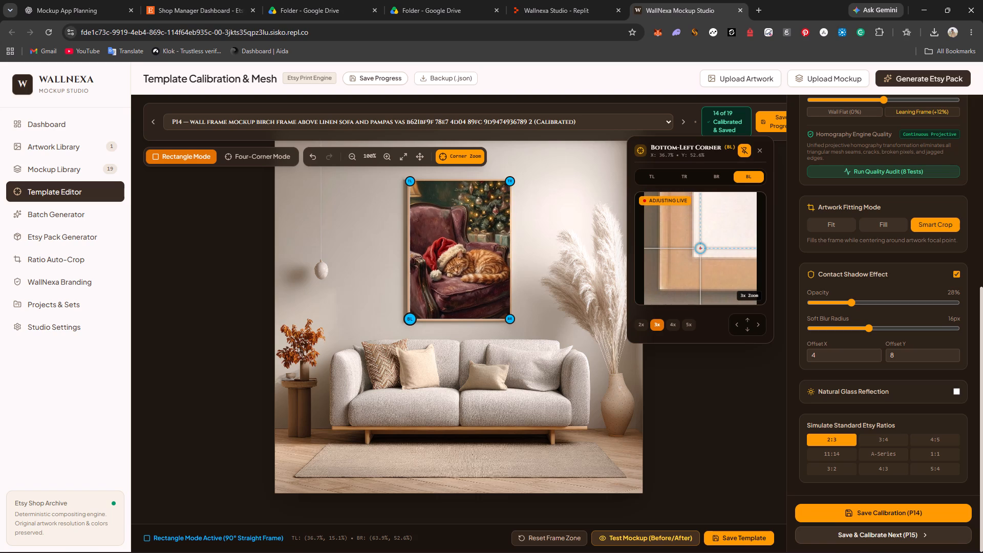
drag(410, 319, 409, 319)
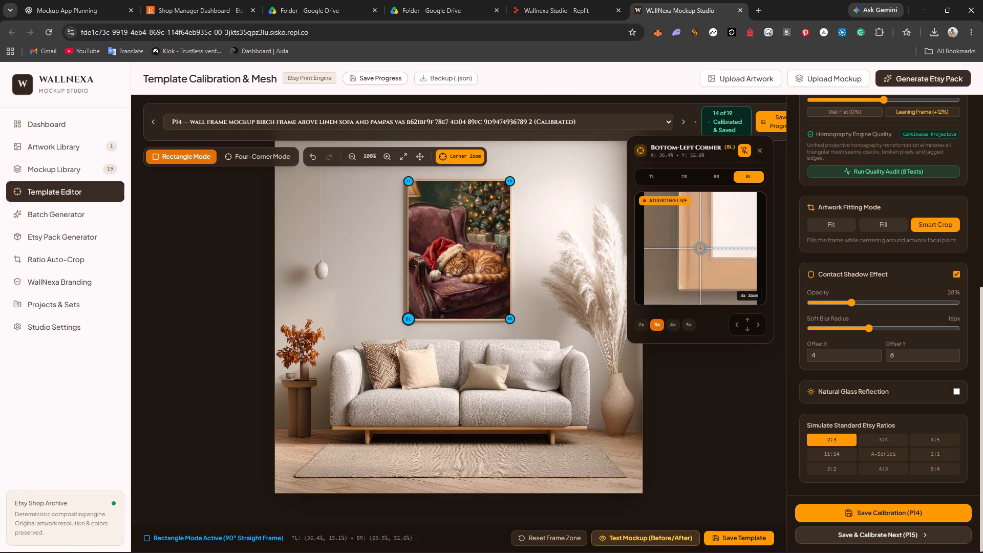
drag(409, 319, 410, 320)
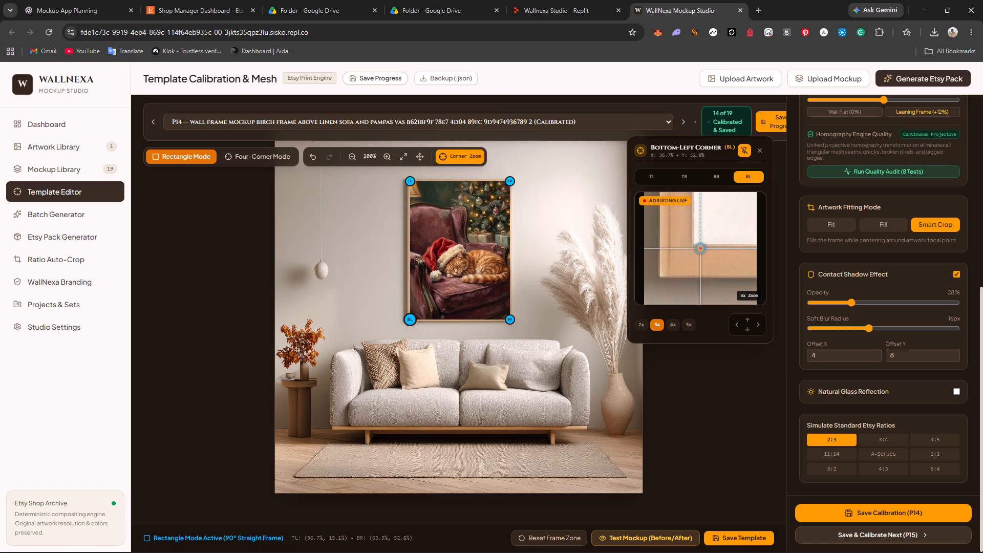
drag(410, 320, 409, 319)
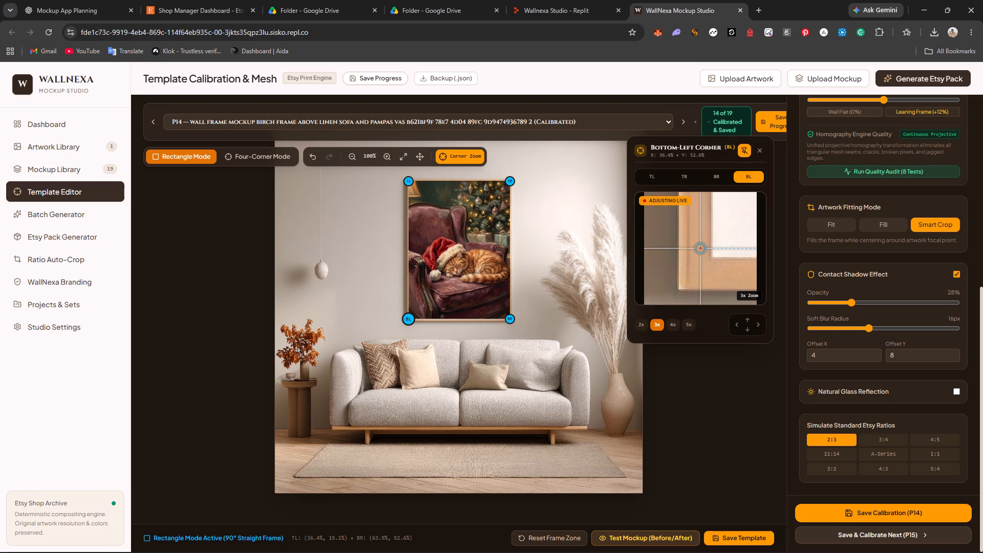
drag(409, 319, 409, 320)
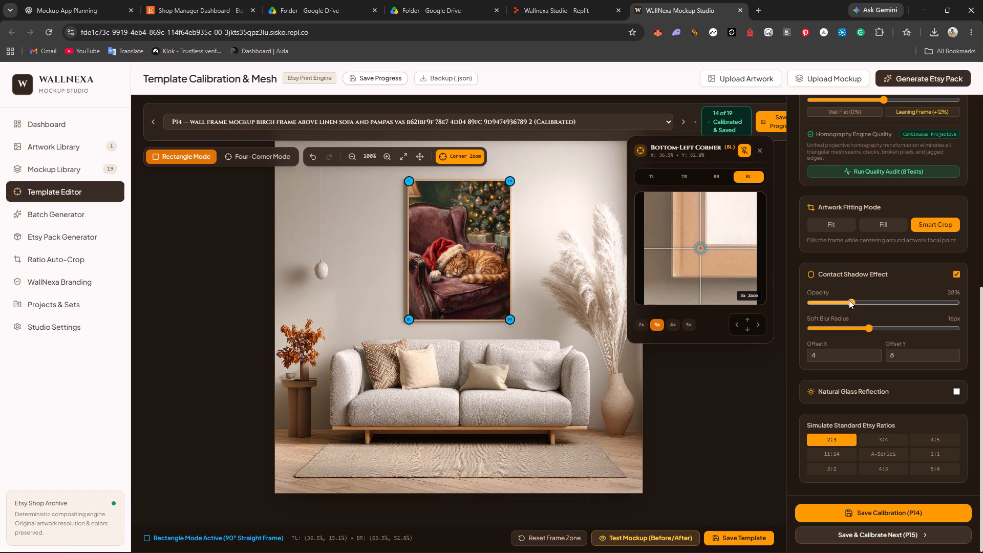
Set P14's contact shadow opacity to 0%.
drag(852, 303, 915, 303)
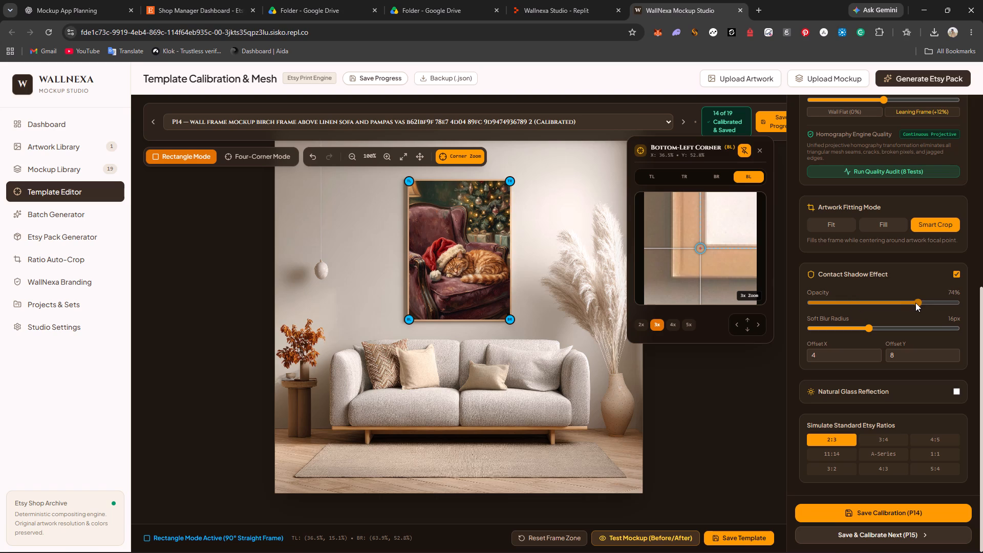
drag(915, 303, 912, 303)
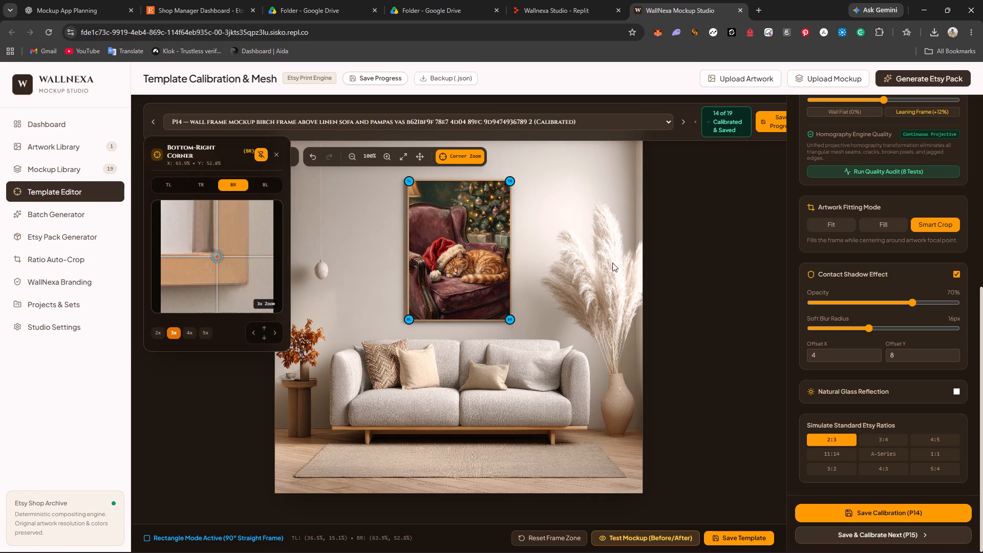
drag(912, 301, 702, 307)
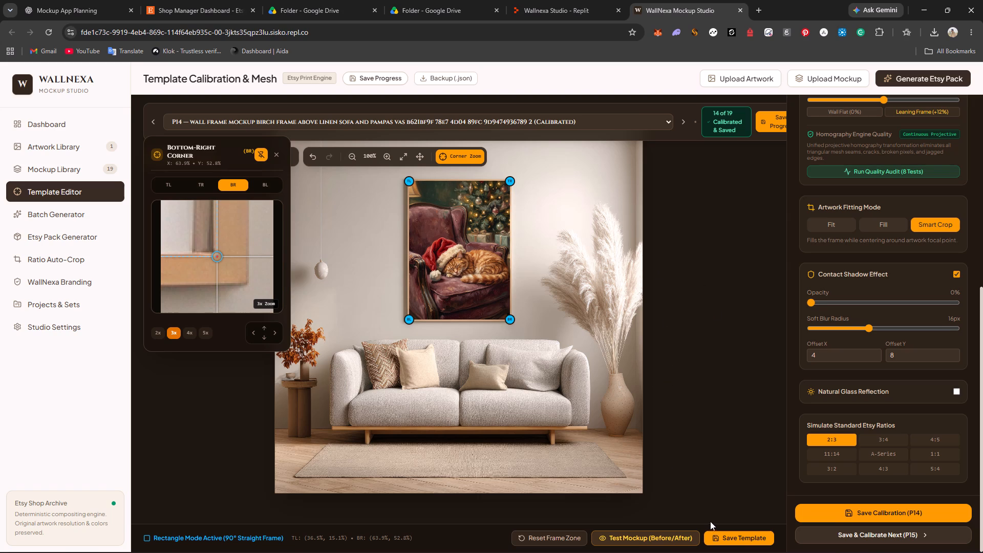
Save P14's calibration and move on to calibrating P15.
click(850, 537)
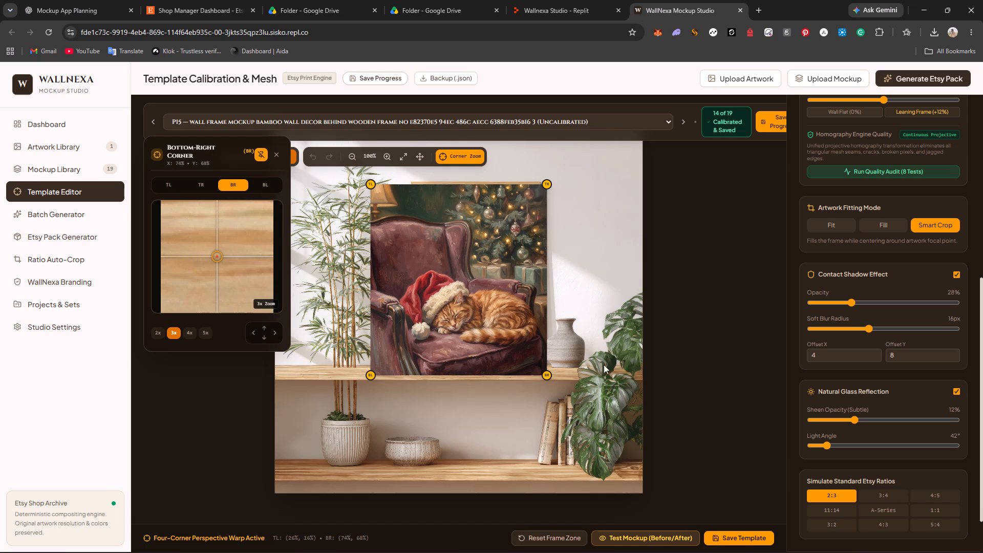
Turn off the Natural Glass Reflection effect for P15.
click(956, 388)
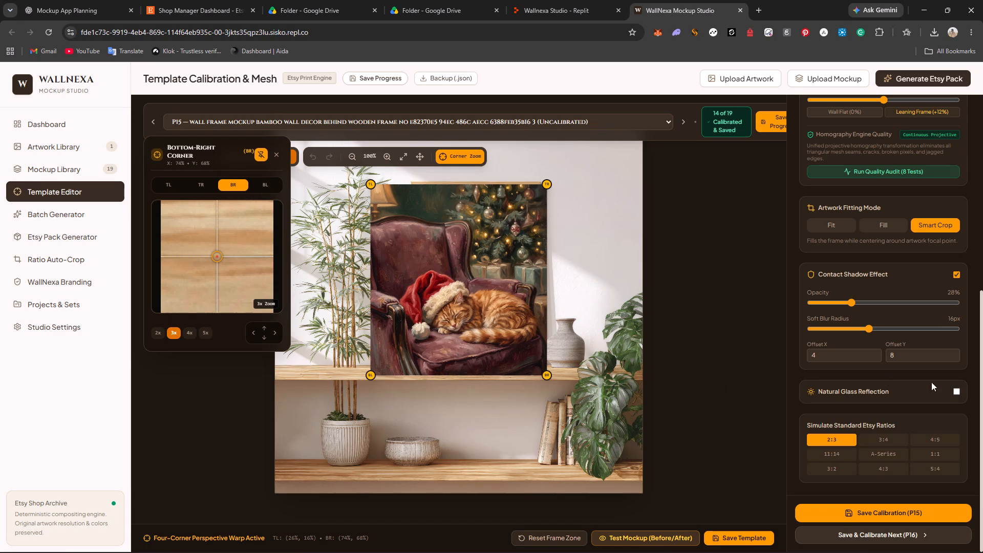
Move P15's bottom artwork corners into the wooden frame: bottom-right at about X 71%, Y 63.9%, bottom-left at about X 39%, Y 63.8%.
drag(548, 374, 520, 356)
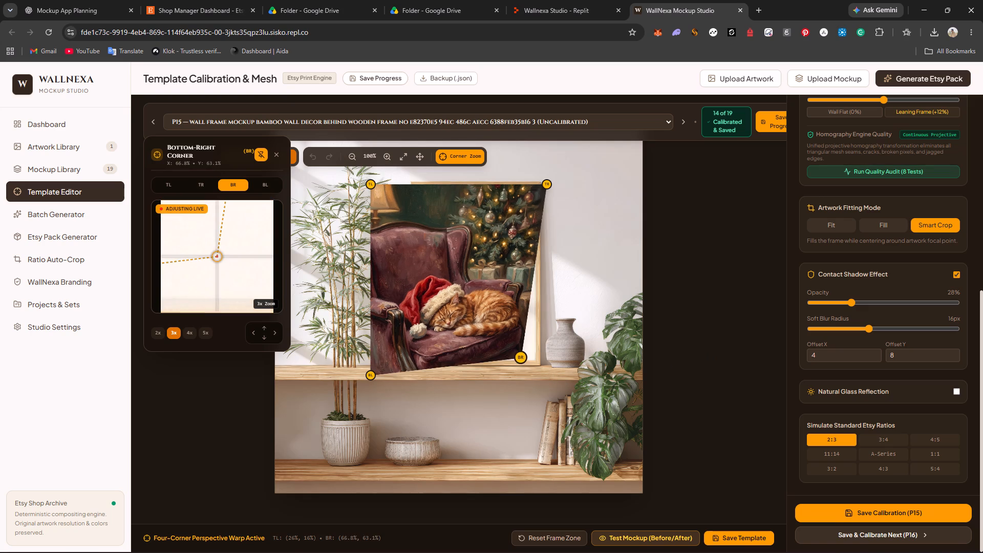
drag(520, 356, 535, 359)
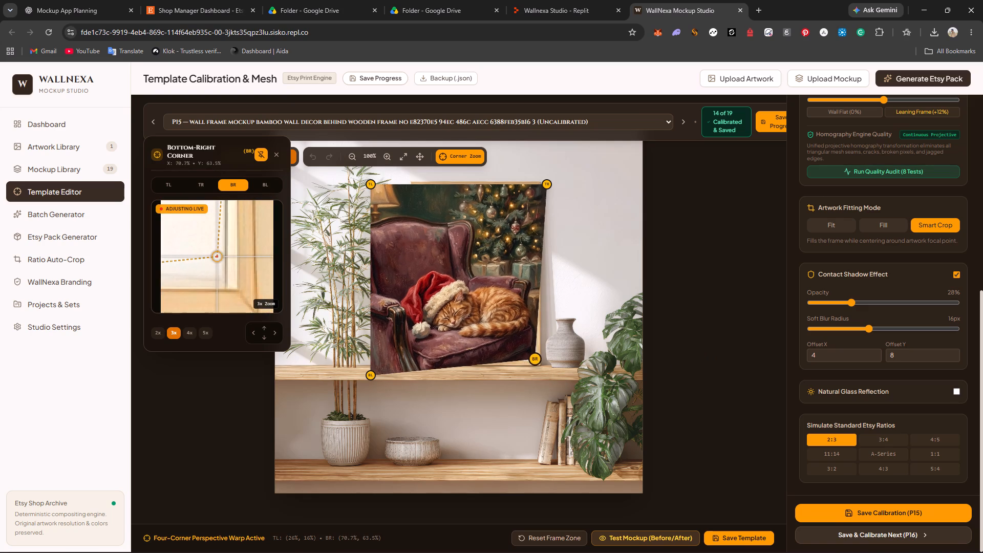
drag(535, 359, 533, 358)
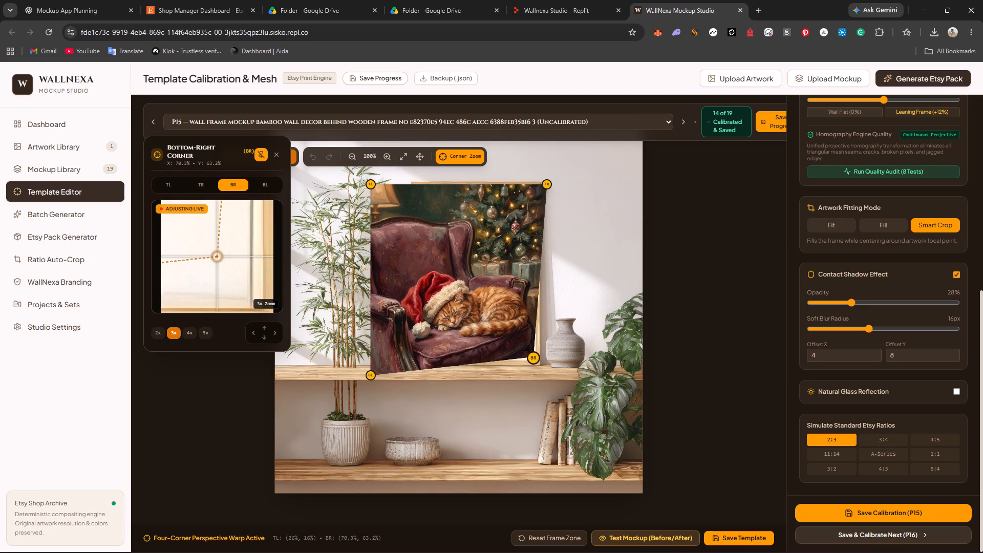
drag(533, 358, 536, 360)
drag(372, 372, 420, 359)
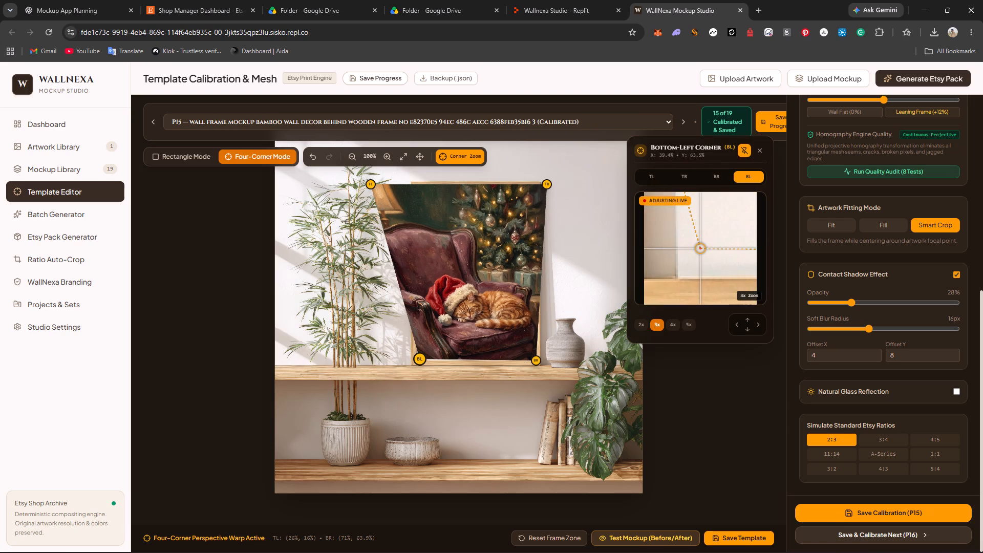
drag(420, 359, 418, 360)
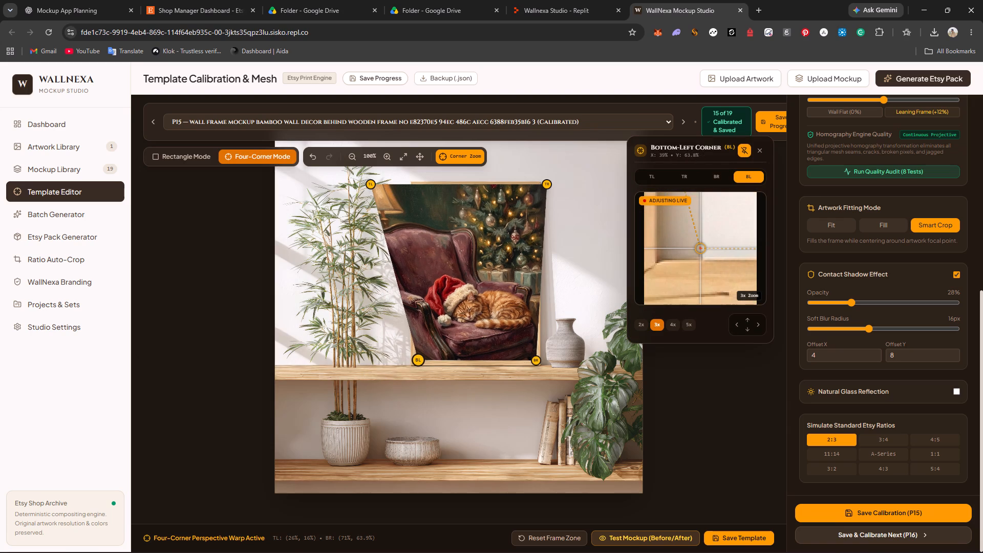
Move P15's top artwork corners to the frame's inner edge: top-left at about X 38.7%, Y 16.9%, top-right at about X 71%, Y 16.7%.
drag(372, 184, 375, 184)
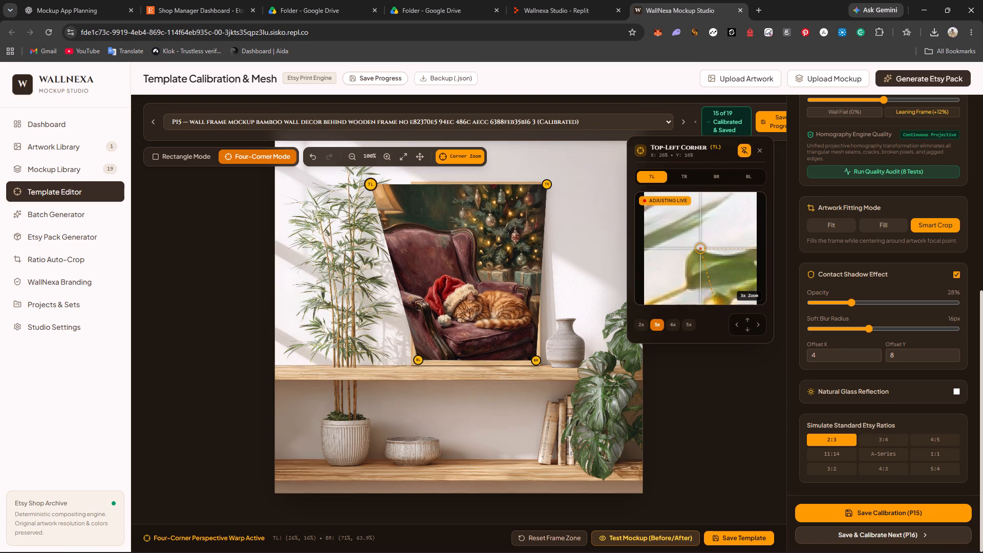
drag(375, 184, 417, 188)
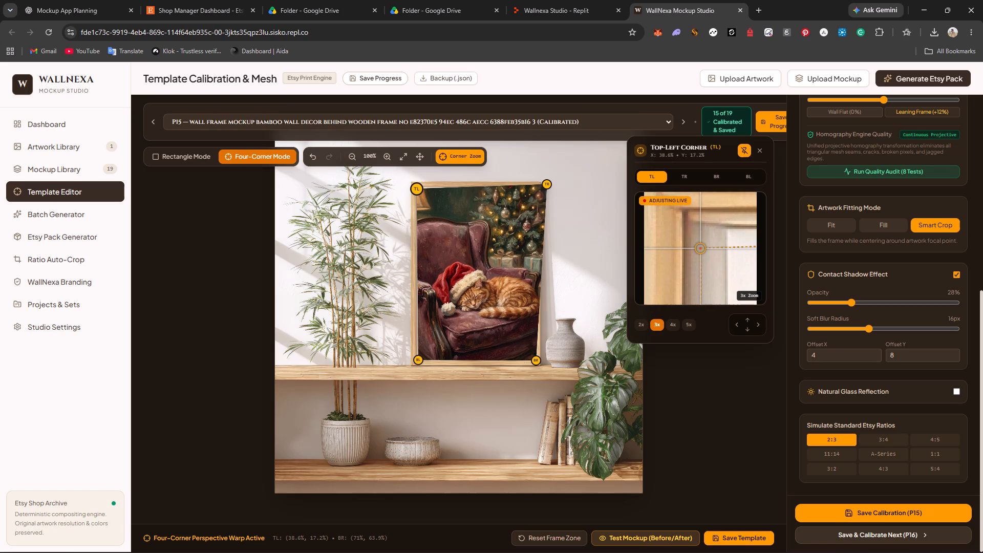
drag(417, 188, 417, 187)
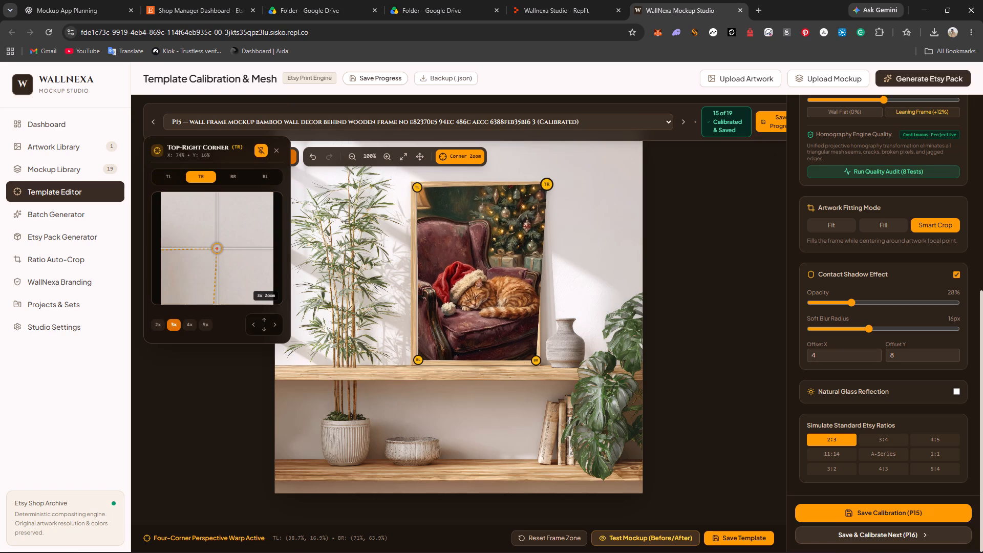
drag(547, 184, 537, 185)
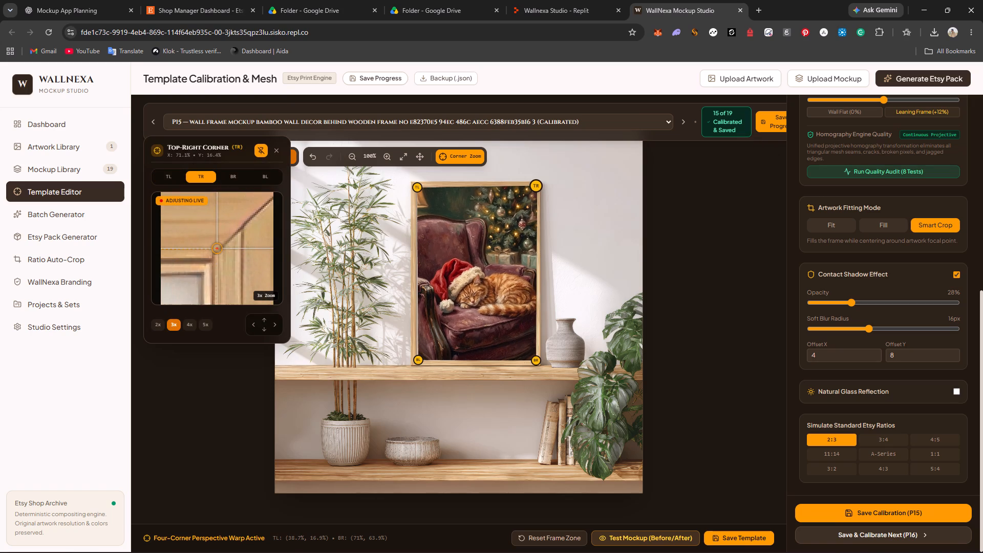
drag(537, 185, 535, 186)
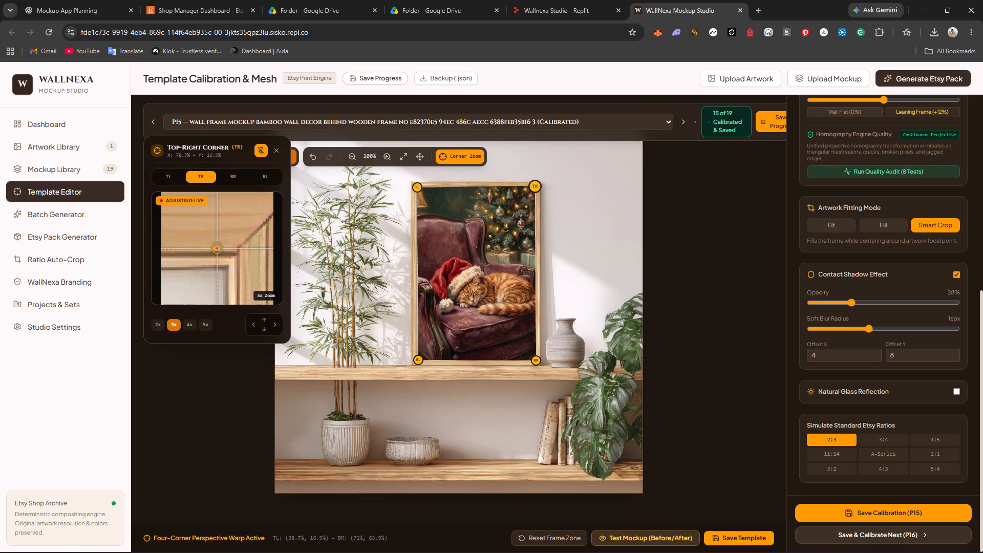
drag(535, 186, 536, 186)
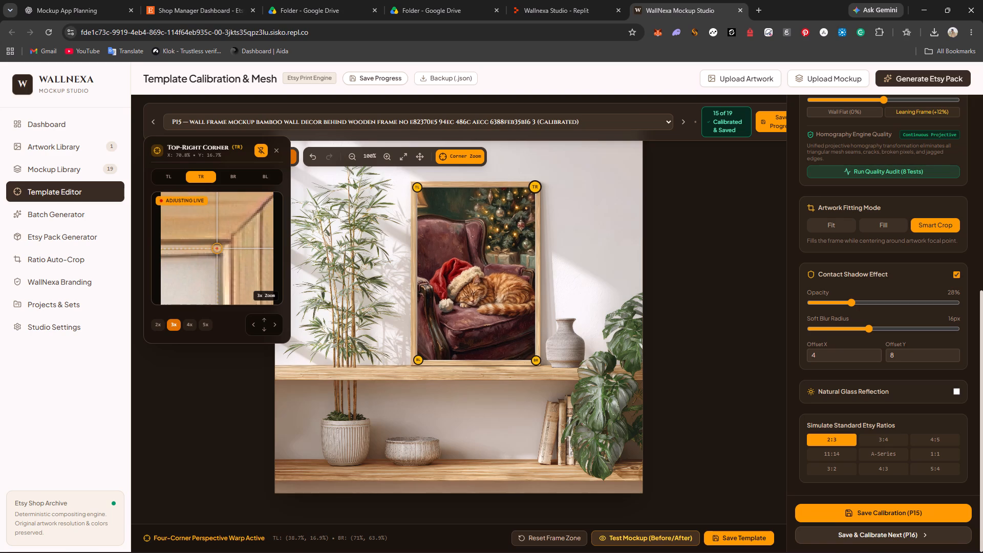
click(278, 321)
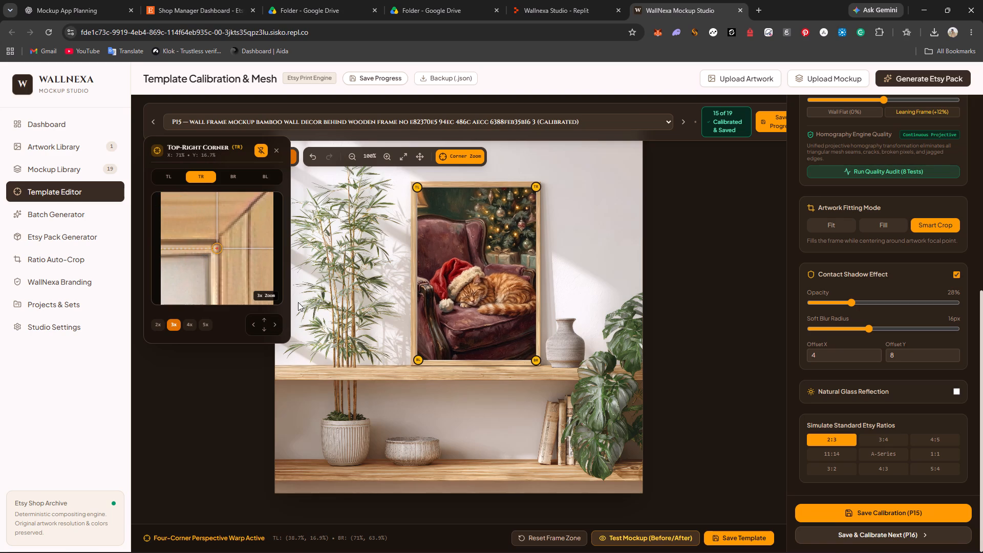
Nudge P15's top-left artwork corner onto the frame's inner corner, at about X 38.3%, Y 16.7%.
click(420, 189)
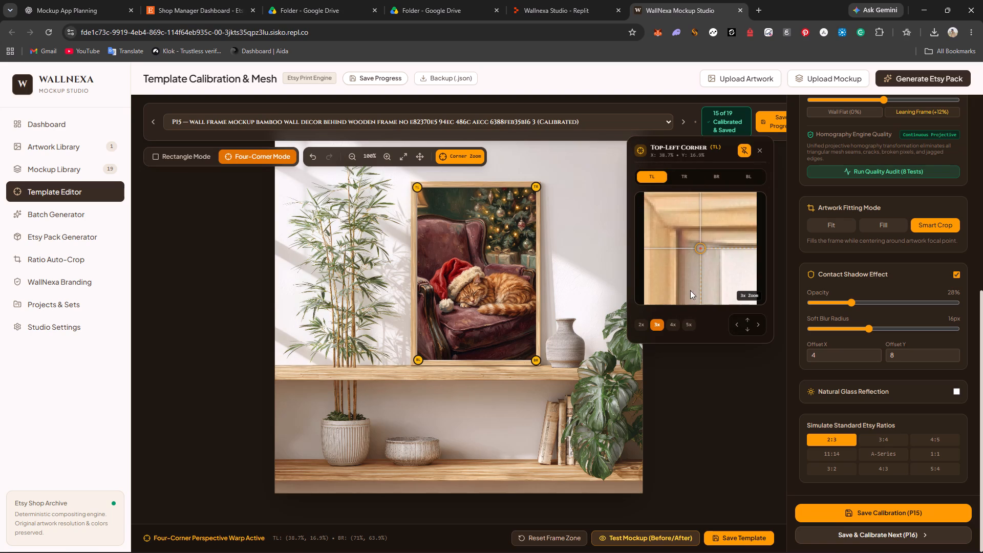
click(736, 324)
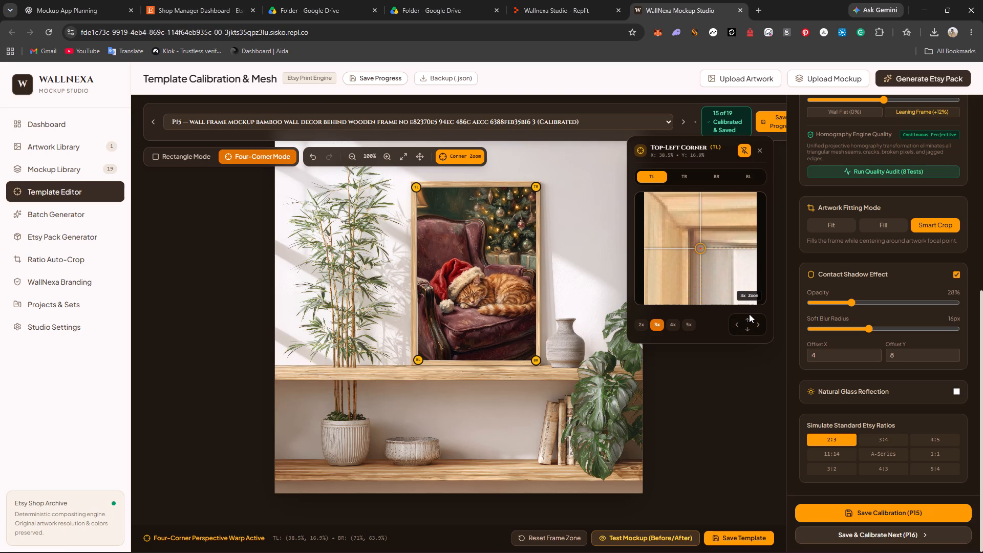
click(747, 317)
click(734, 324)
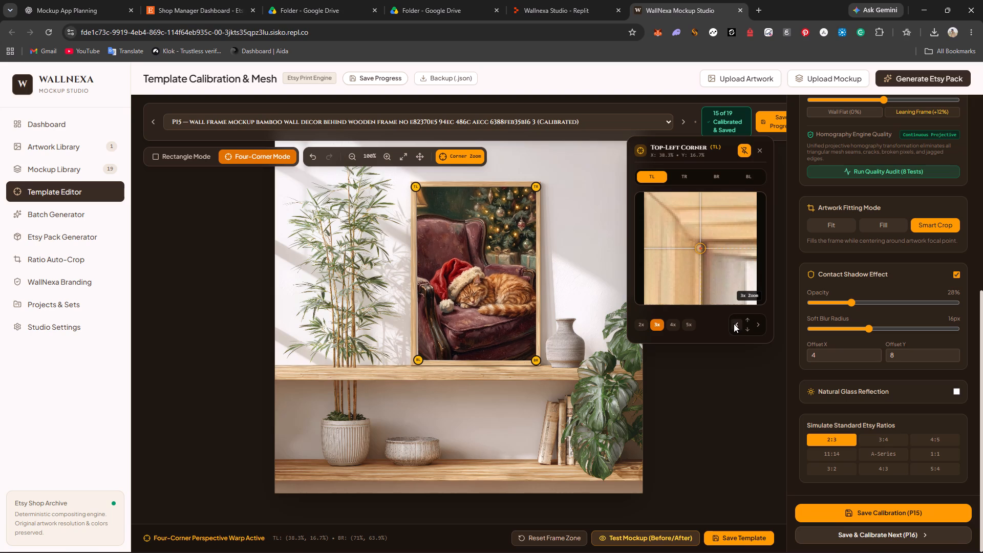
Nudge P15's bottom-left artwork corner onto the frame's inner corner, at about X 38.4%, Y 64%.
click(418, 360)
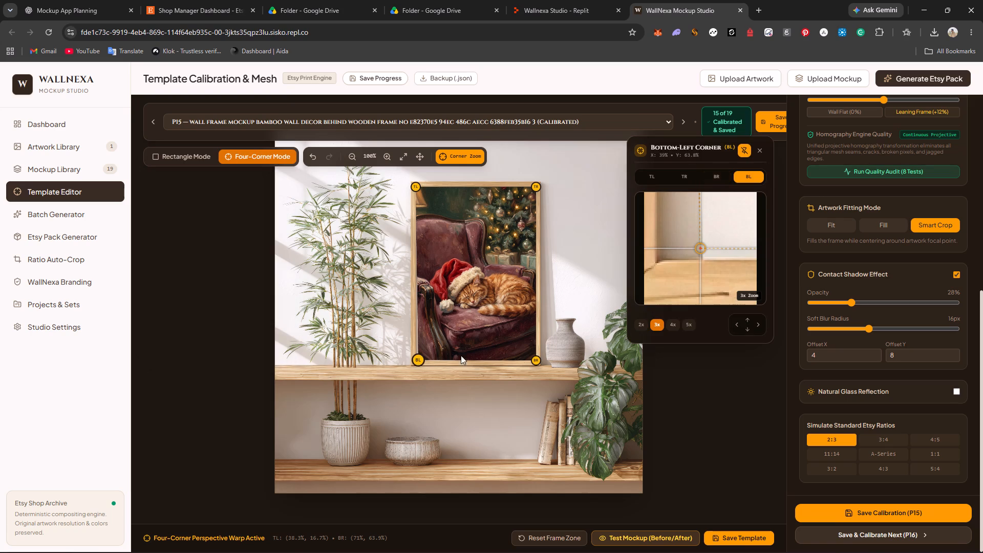
click(737, 321)
click(737, 321)
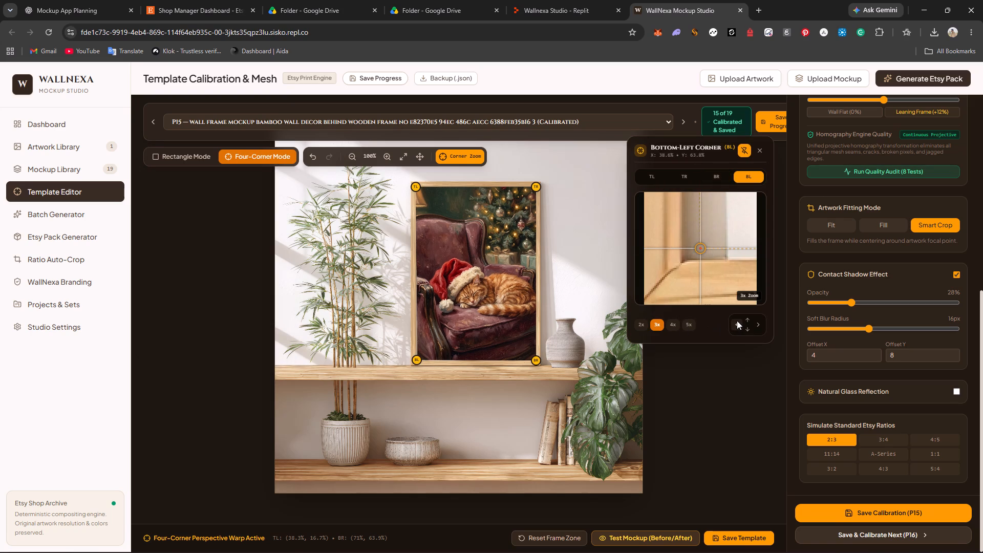
click(737, 321)
click(744, 327)
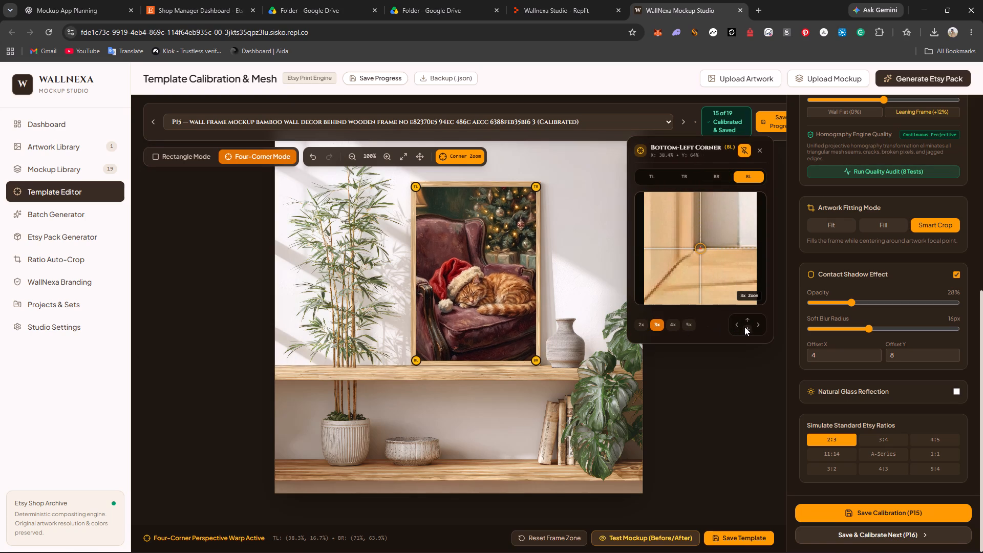
click(738, 325)
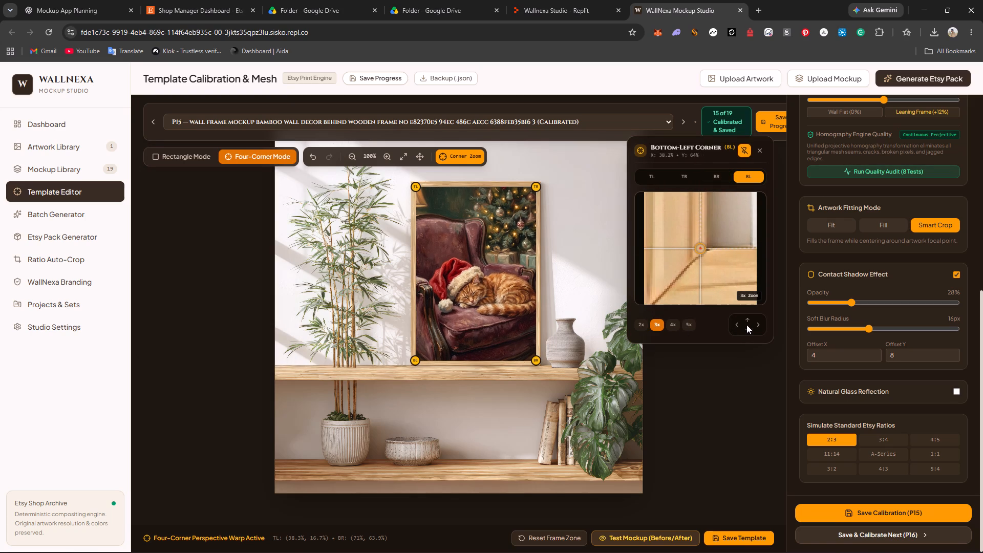
click(756, 325)
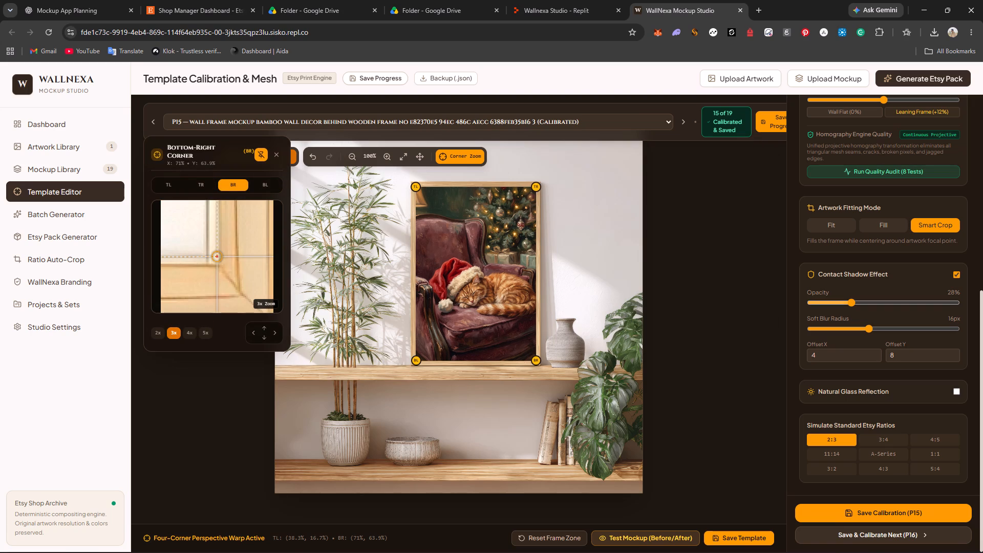
Set P15's contact shadow opacity to 0%.
drag(852, 299, 929, 301)
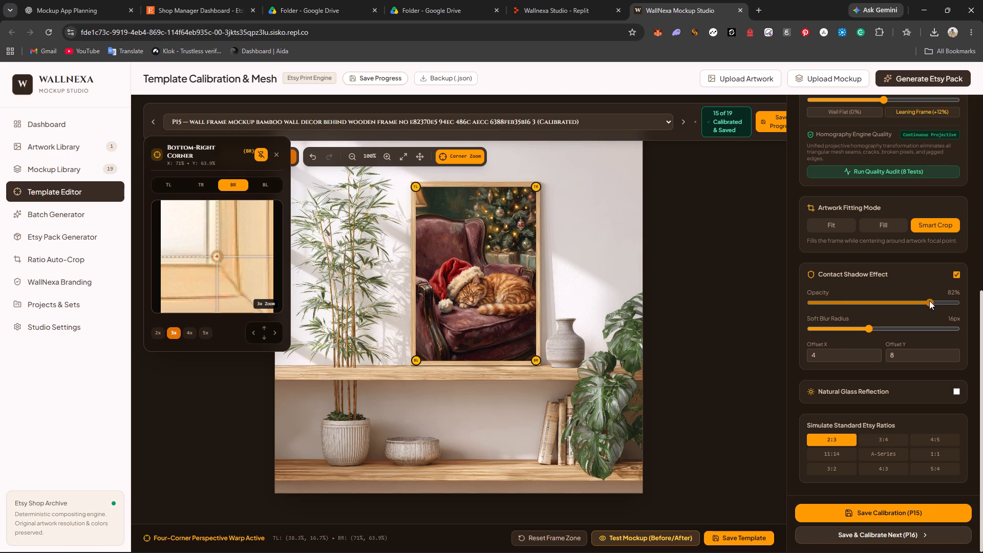
drag(929, 301, 781, 305)
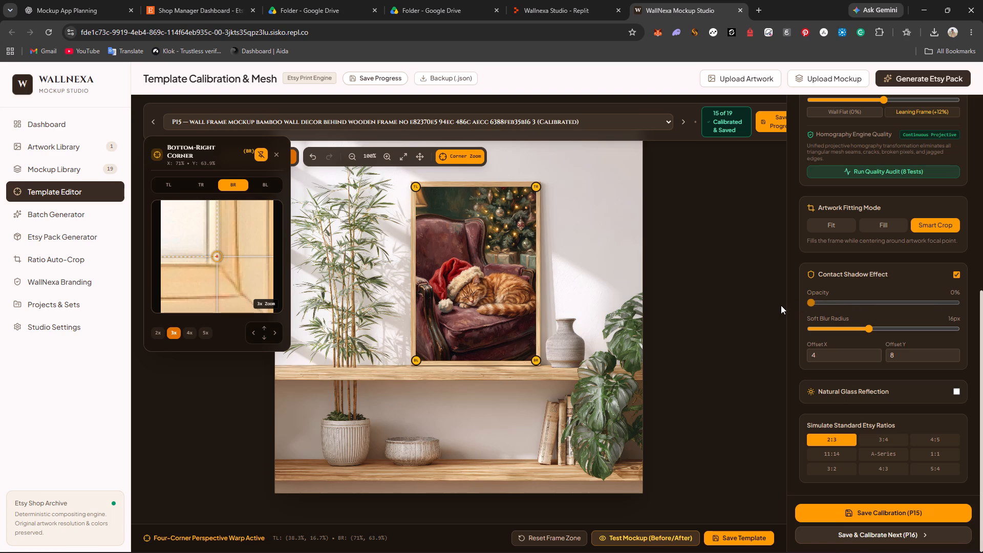
drag(781, 305, 798, 305)
Set P15's contact shadow soft blur radius to 18 px.
drag(869, 327, 912, 327)
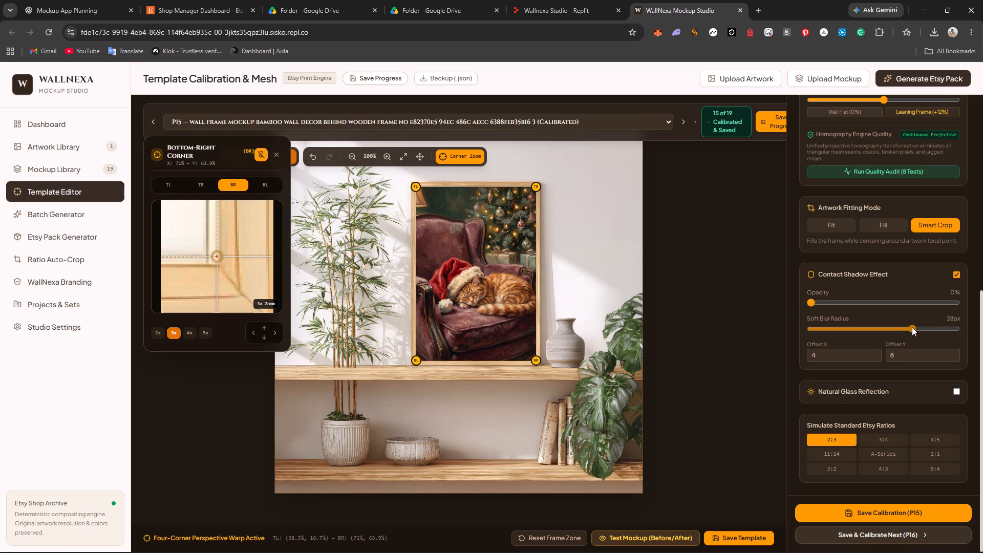
drag(912, 327, 756, 336)
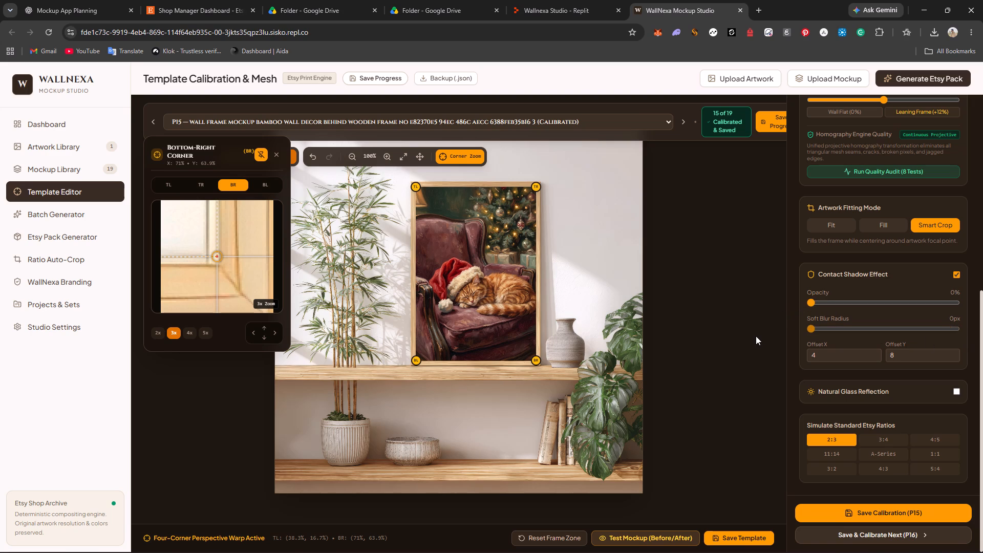
drag(756, 336, 875, 345)
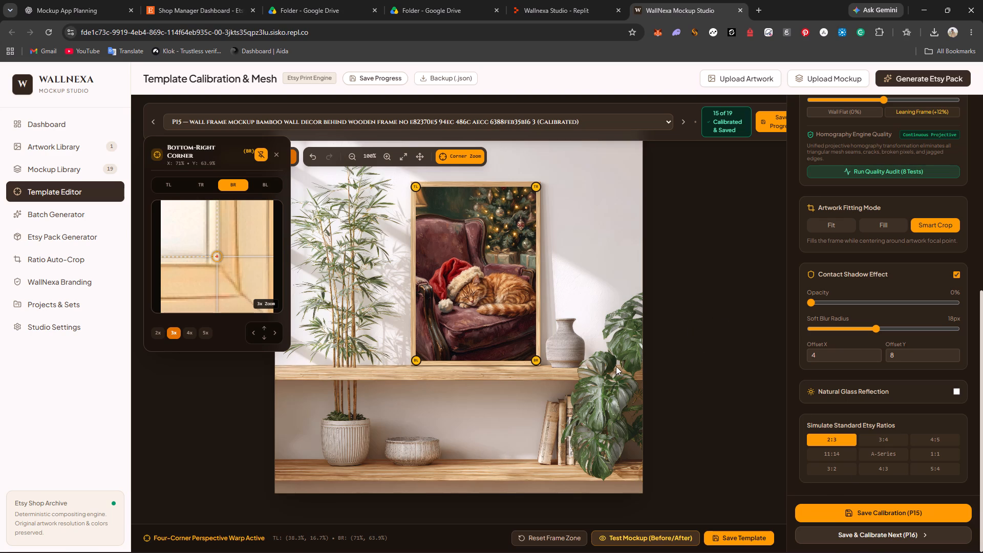
Save P15's calibration and move on to calibrating P16.
click(902, 531)
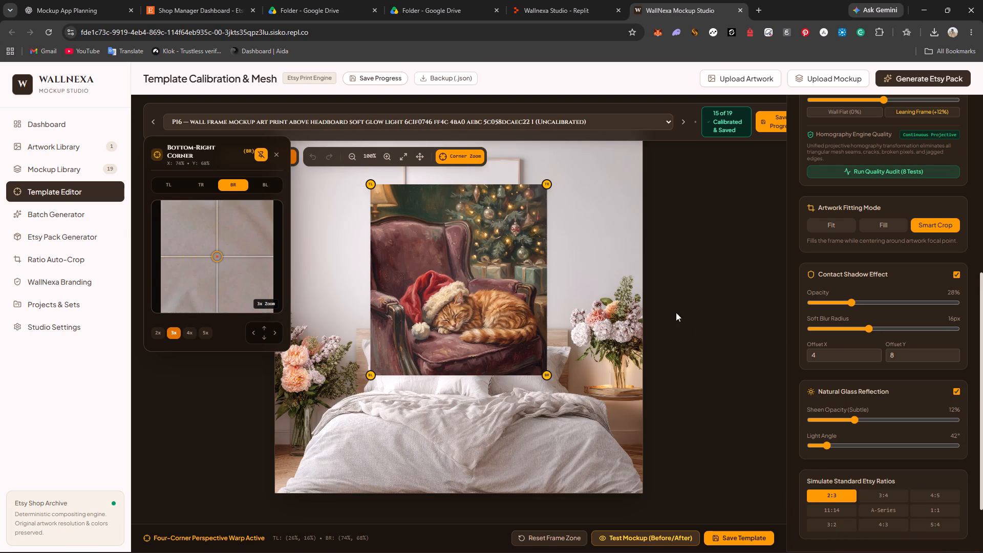
Turn off the Natural Glass Reflection effect for P16.
click(957, 391)
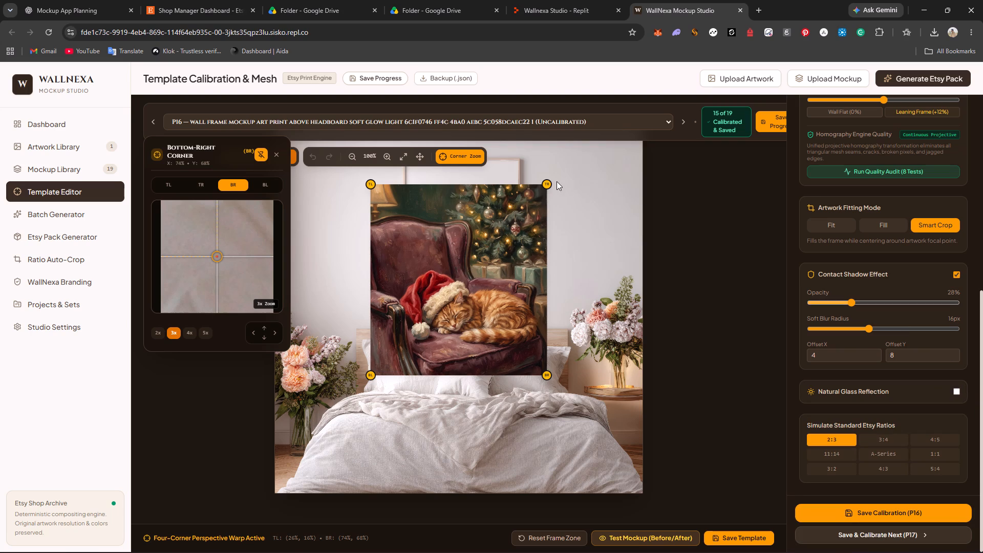
Move P16's top artwork corners to the inner edge of the frame above the bed, with the top-left at about X 35.3%, Y 9.7%.
drag(548, 184, 518, 160)
drag(368, 179, 408, 170)
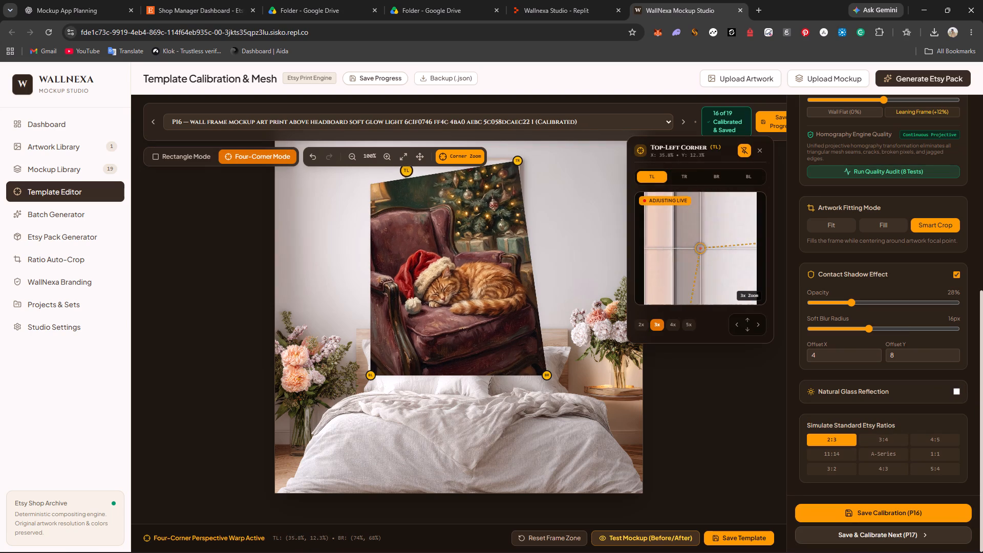
drag(408, 170, 404, 161)
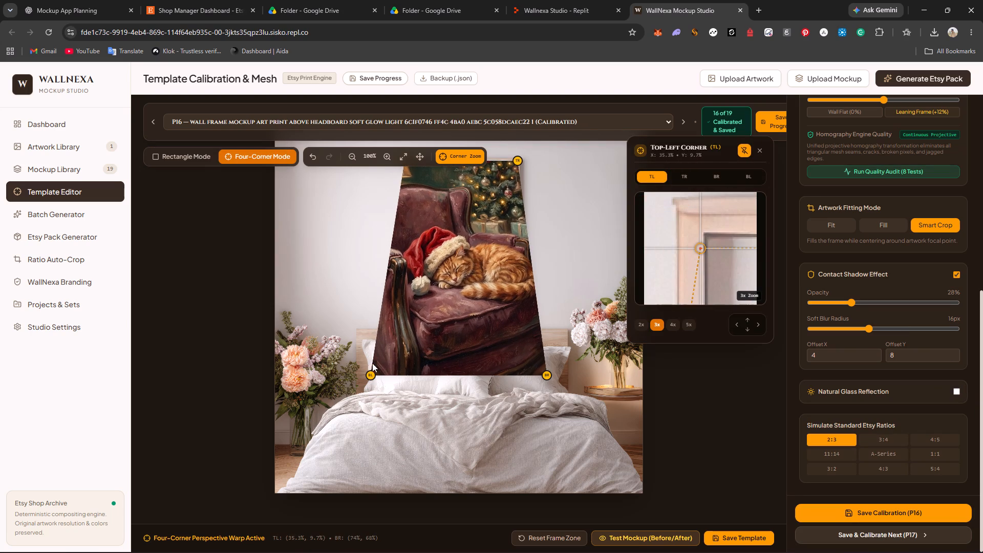
Move P16's bottom artwork corners inside the frame: bottom-left at about X 39.7%, Y 43.2%, bottom-right at about X 66%, Y 51.4%.
drag(371, 372, 421, 284)
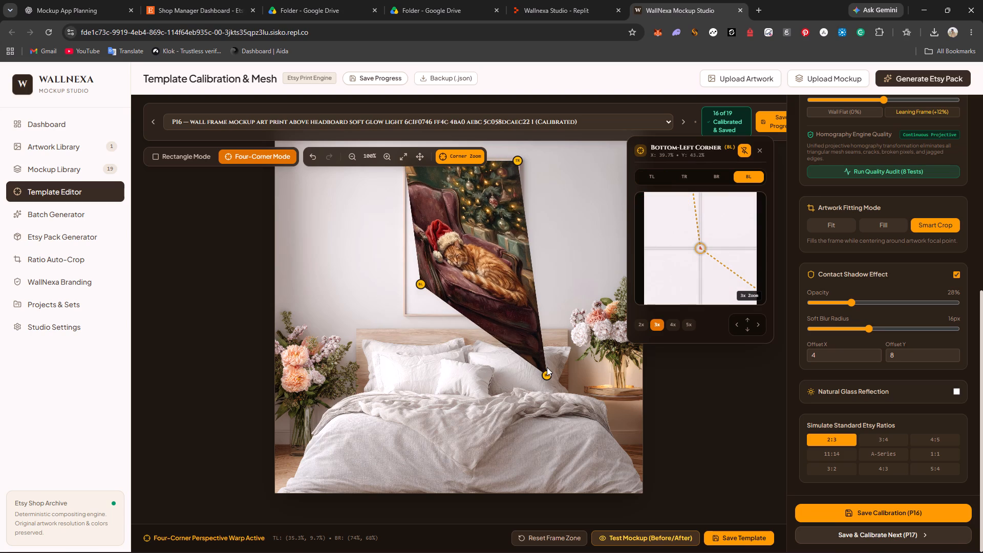
drag(546, 371, 507, 305)
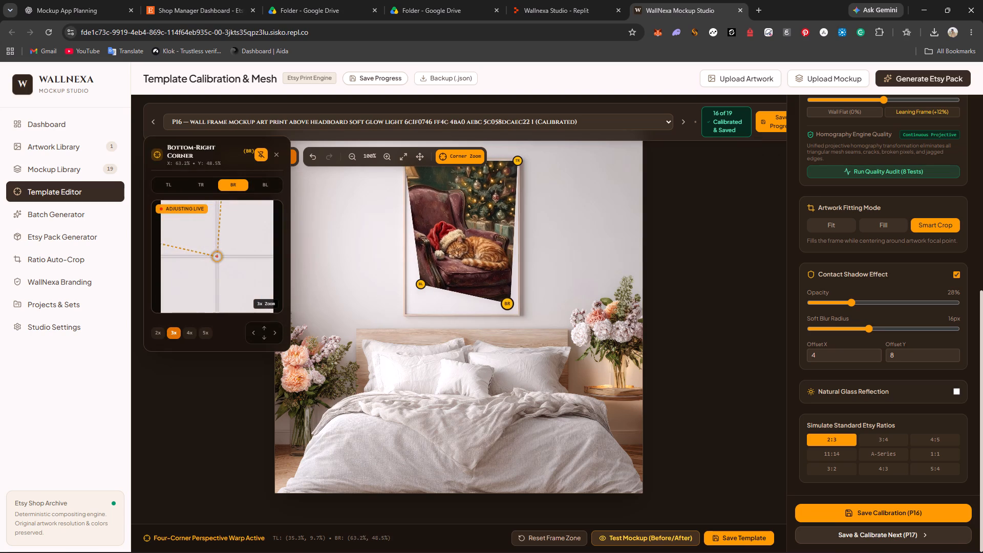
drag(507, 305, 516, 312)
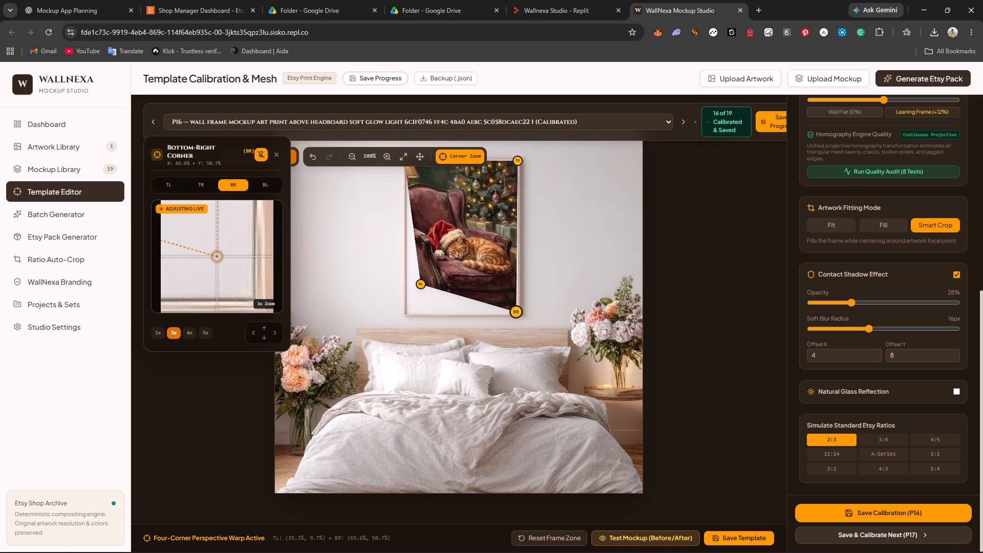
drag(516, 312, 518, 314)
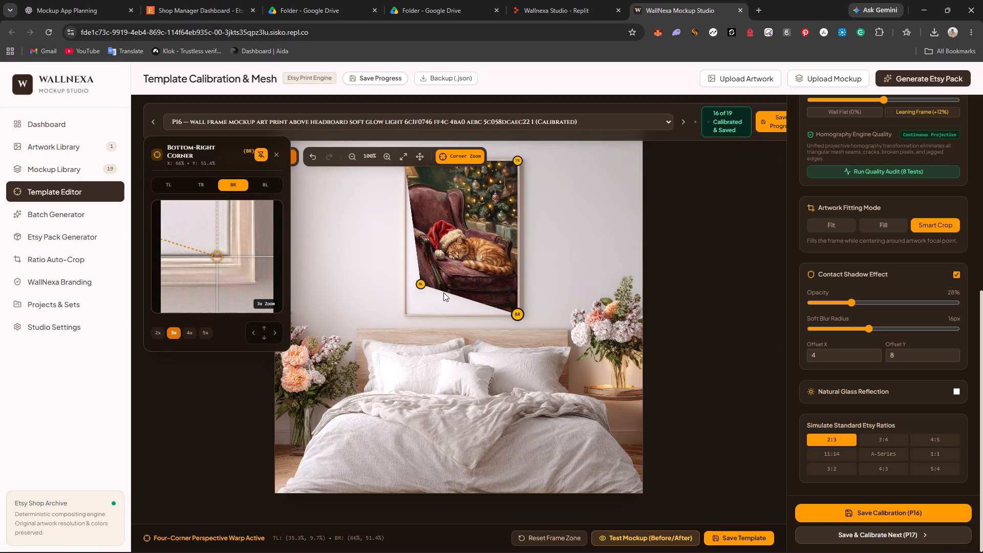
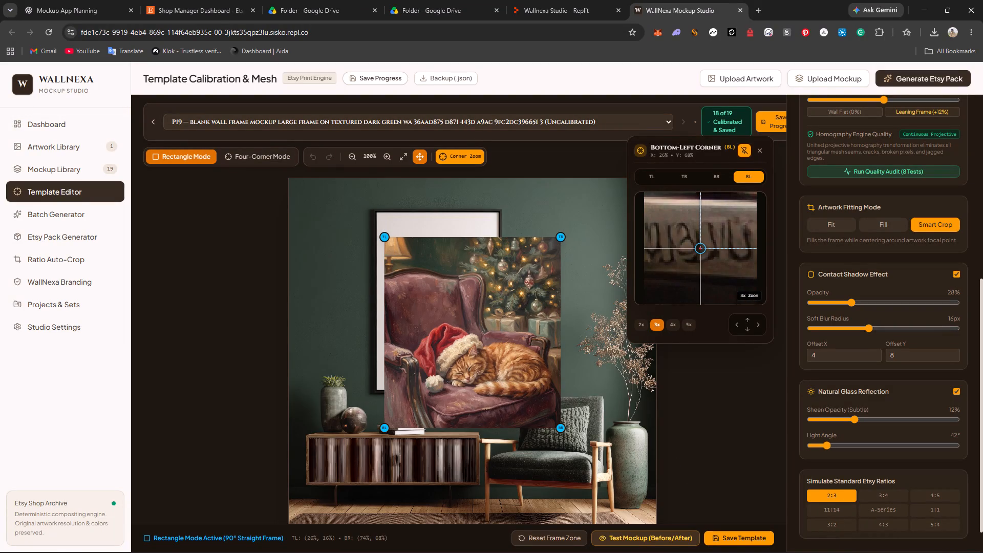
Move P19's top artwork corners inside the black frame: top-left at about X 24%, Y 9.2%, top-right at about X 56.8%, Y 9.2%.
drag(386, 239, 375, 210)
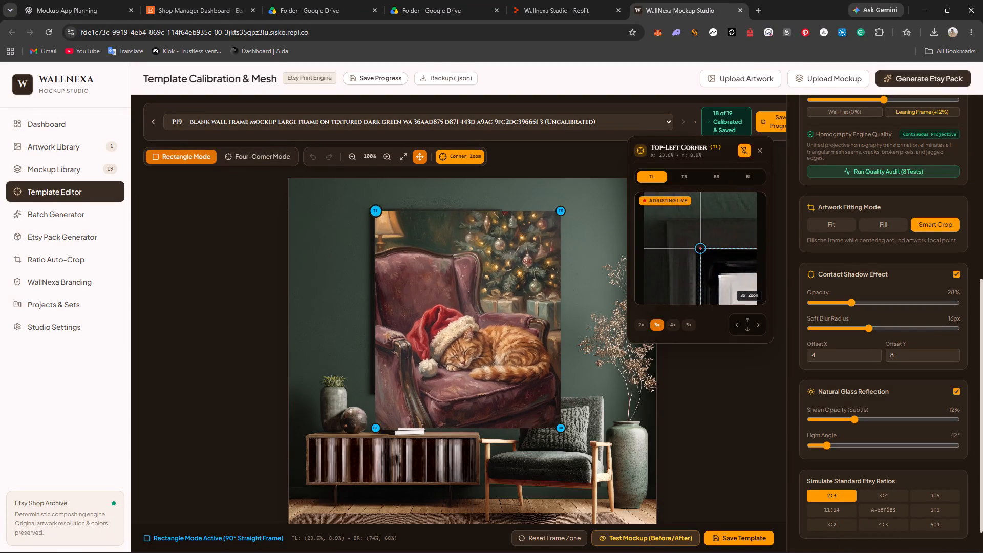
drag(375, 210, 377, 211)
drag(557, 216, 503, 216)
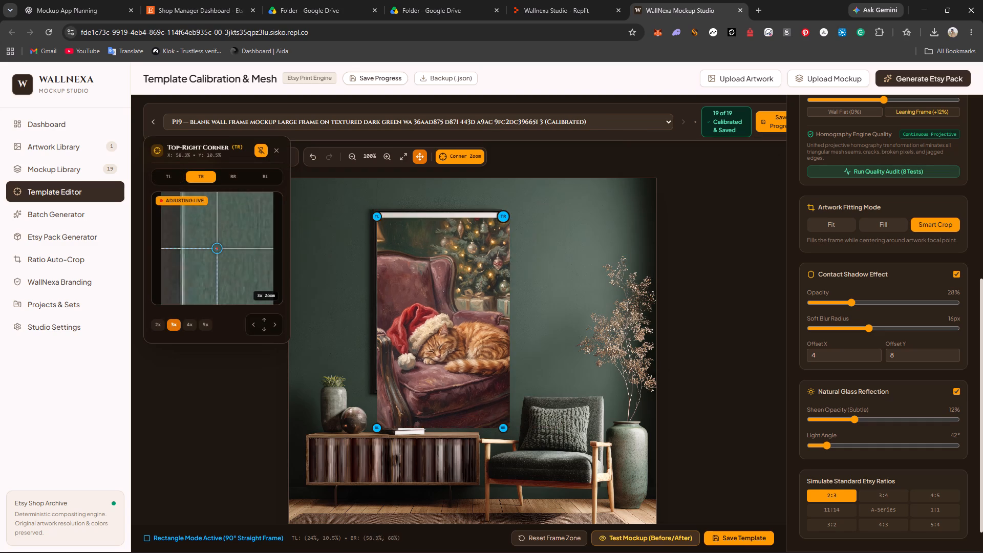
drag(503, 216, 497, 212)
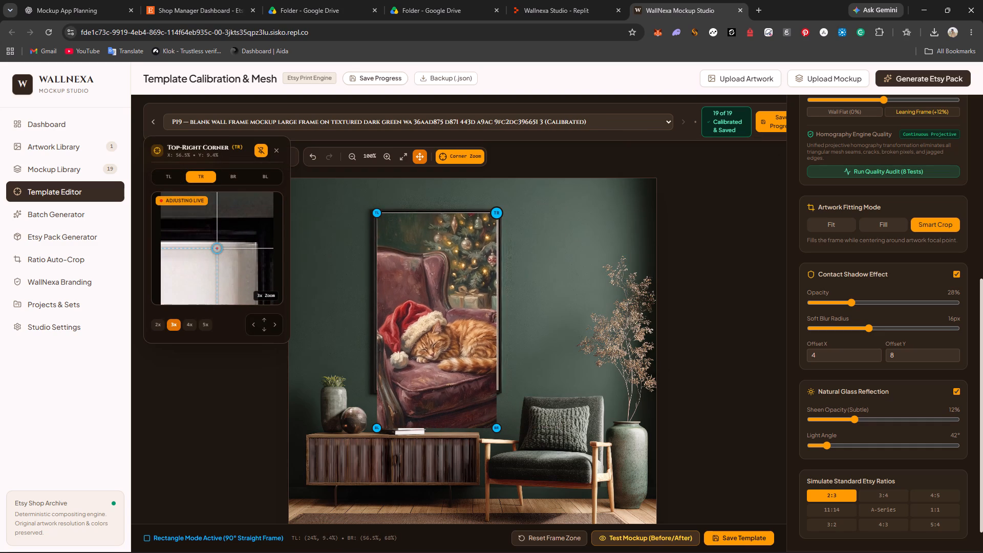
drag(497, 212, 498, 211)
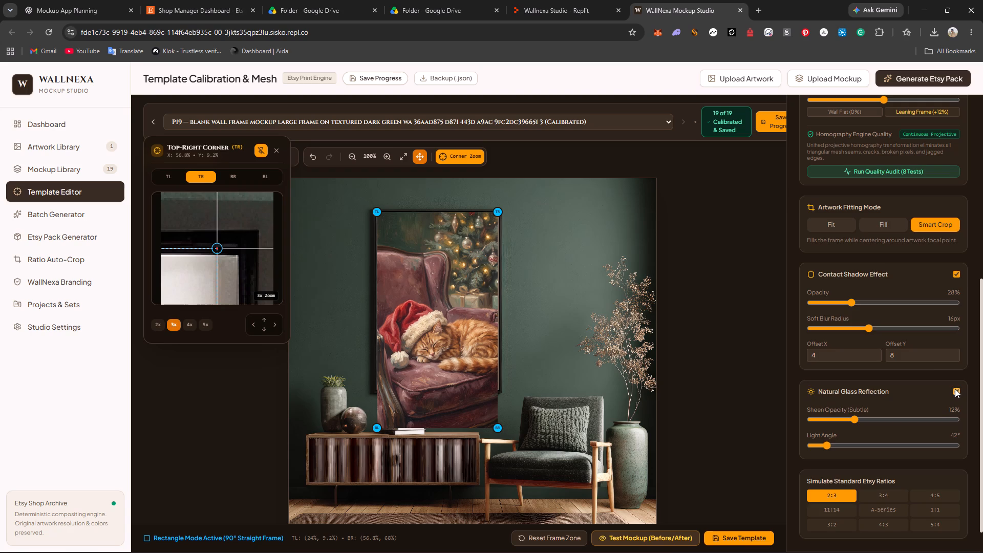
Turn off the Natural Glass Reflection effect for P19.
click(955, 389)
Move P19's bottom artwork corners inside the frame: bottom-right at about X 57.1%, Y 57.6%, bottom-left at about X 23.9%, Y 57.6%.
drag(498, 431, 495, 391)
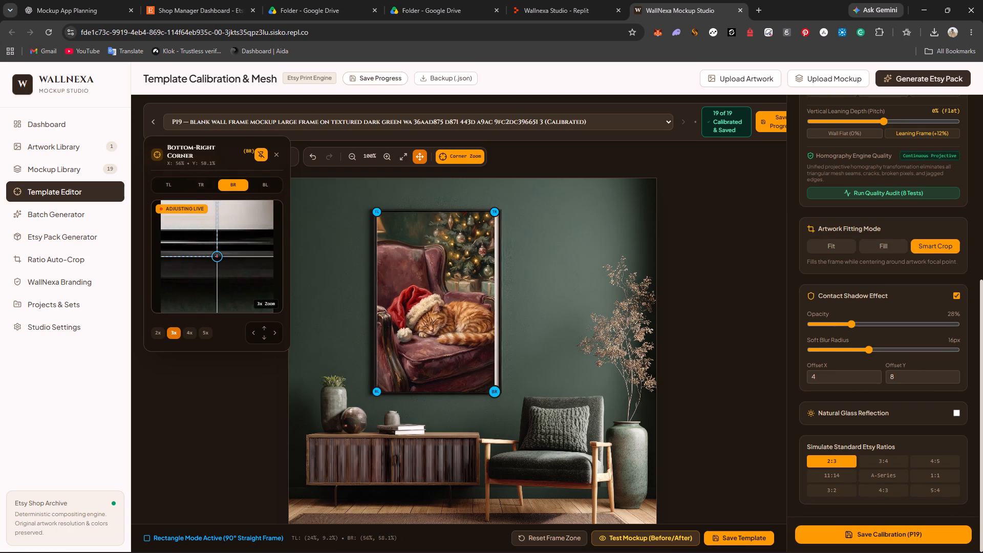
drag(495, 391, 499, 391)
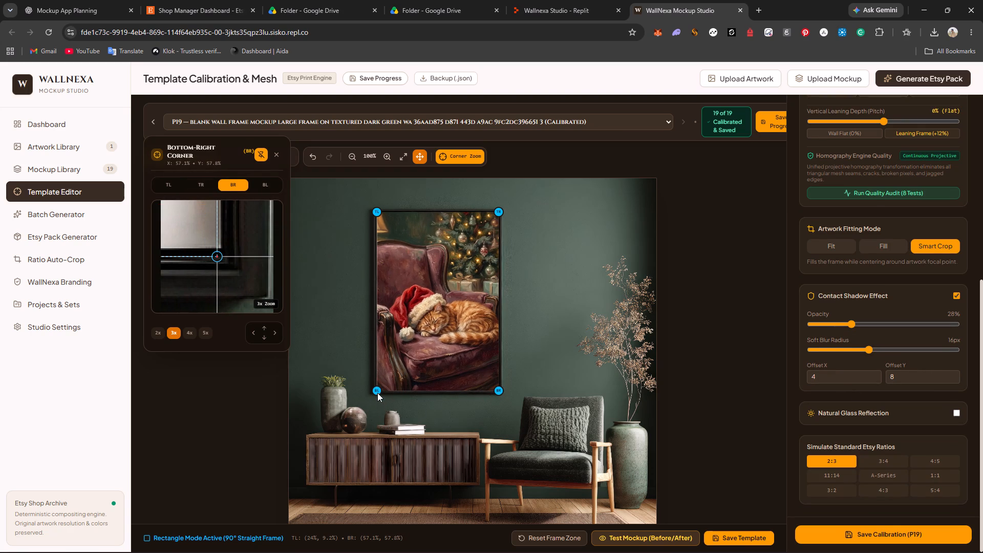
click(377, 391)
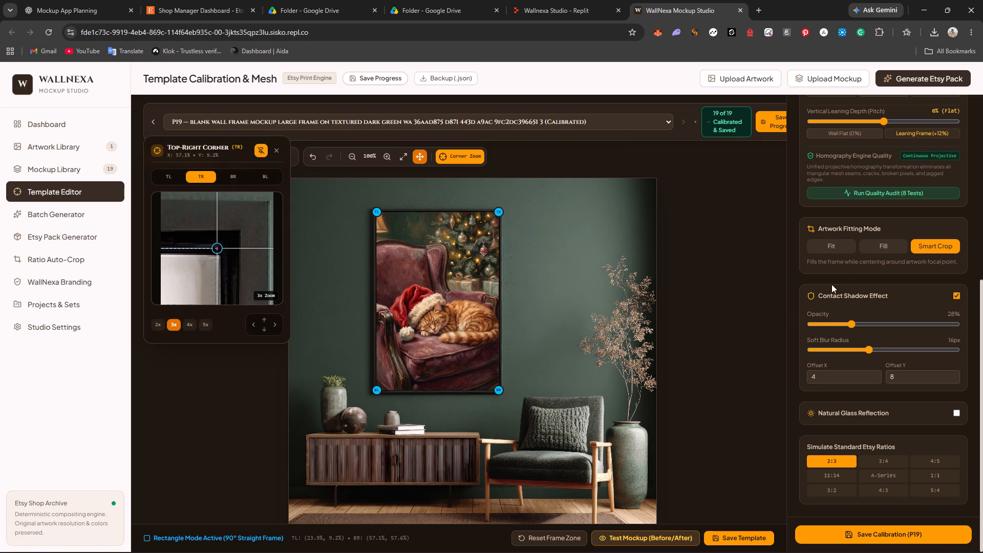
Set P19's Contact Shadow opacity to 76% and save the calibration.
drag(852, 325, 844, 326)
drag(844, 326, 921, 332)
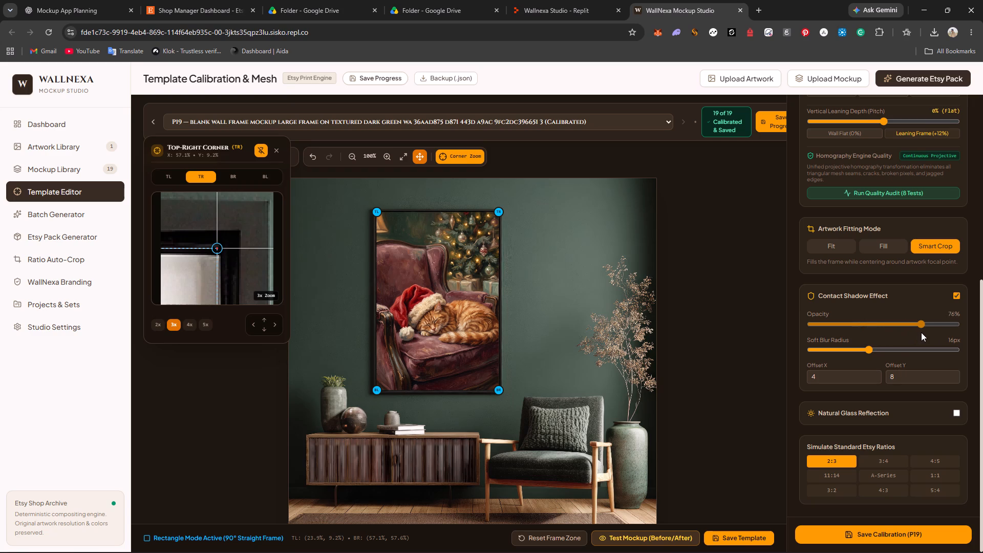
drag(921, 332, 921, 333)
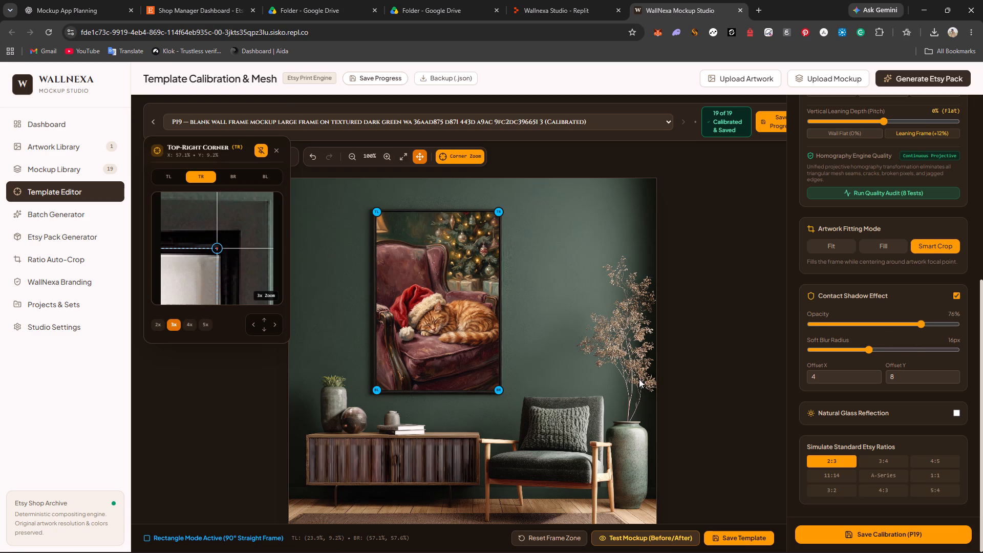
click(889, 532)
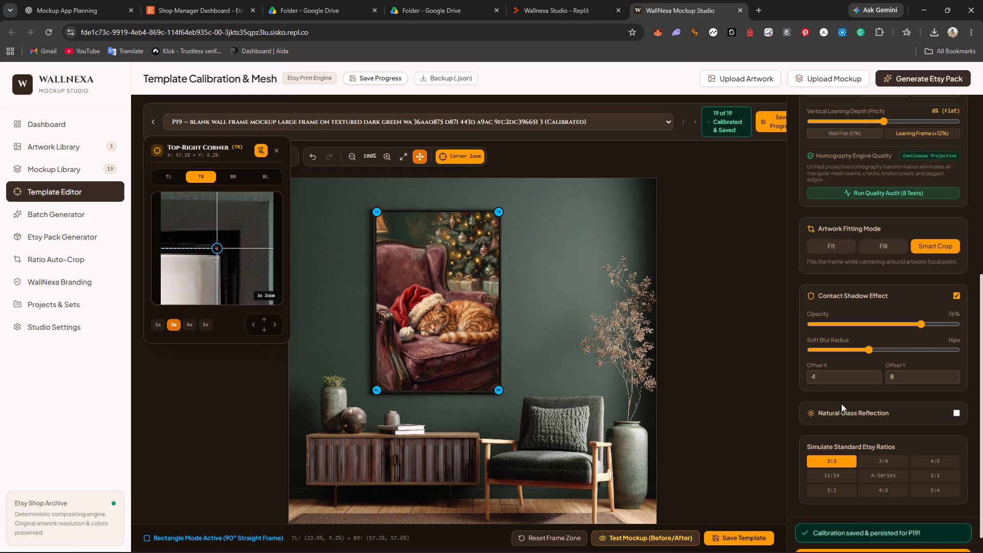
scroll(724, 326, down, 5)
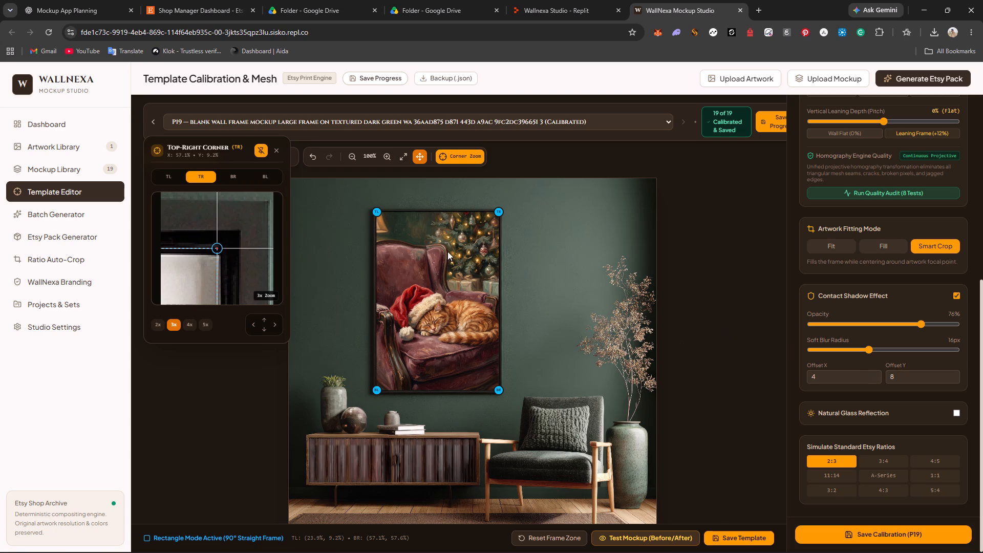
Check the mockup images in the Mockups folder in File Explorer, and return to the studio's Mockup Library.
click(72, 153)
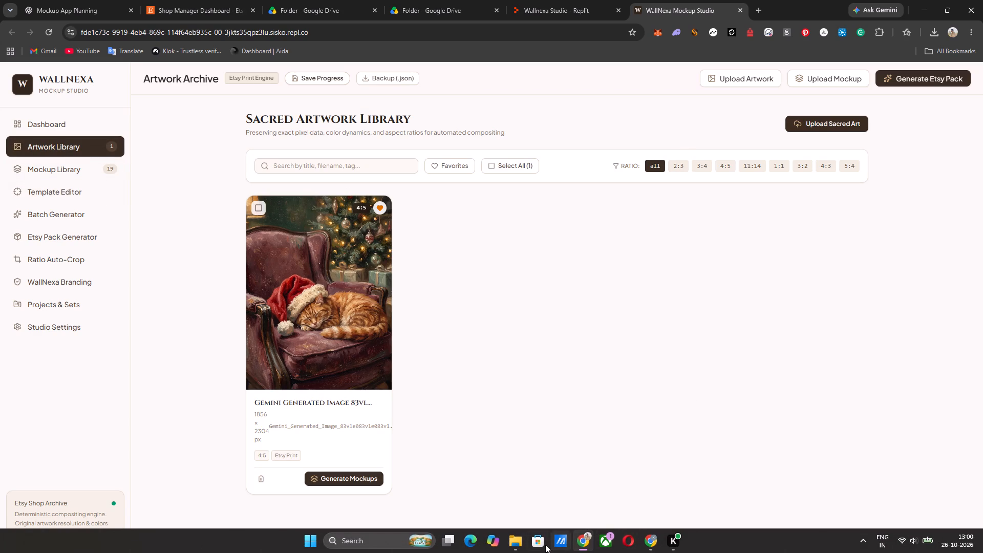
click(519, 541)
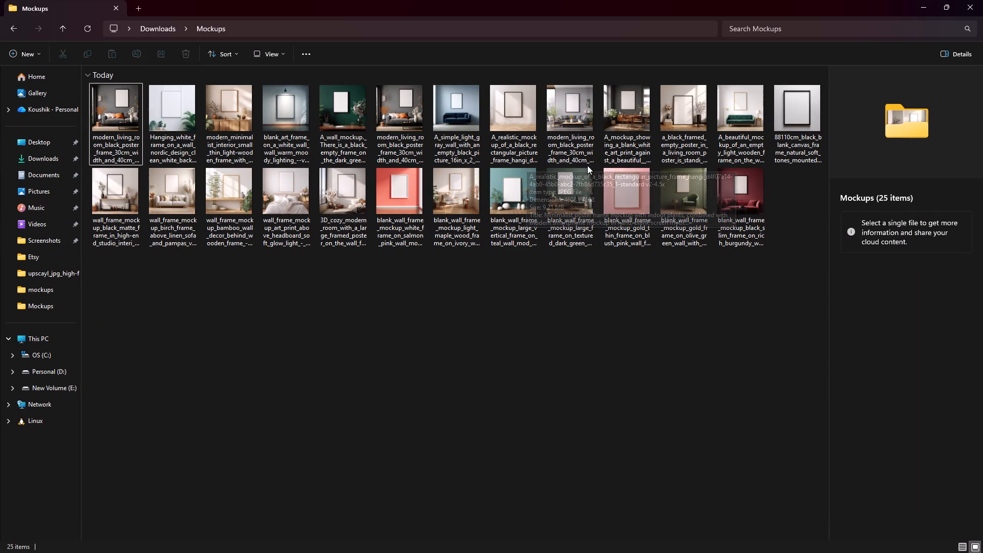
click(919, 7)
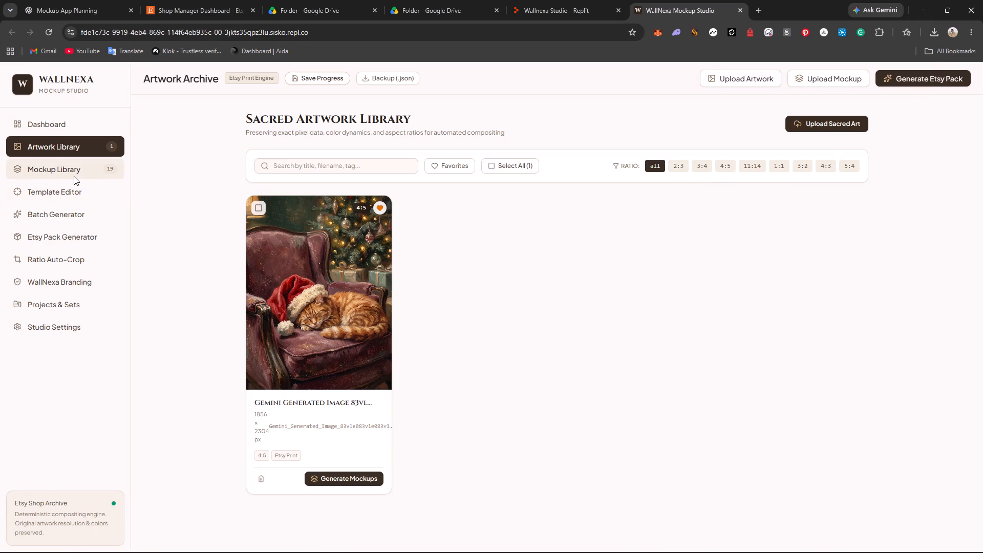
click(74, 176)
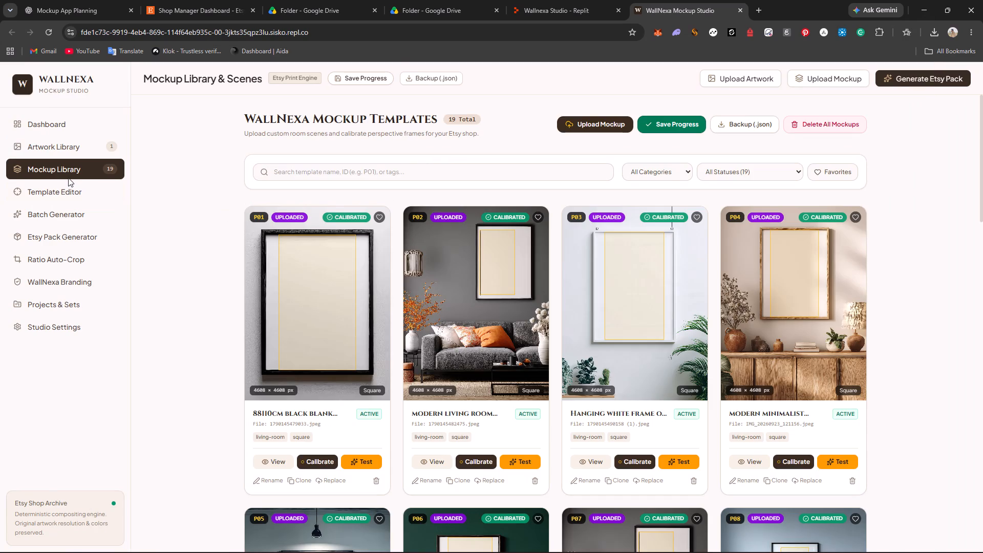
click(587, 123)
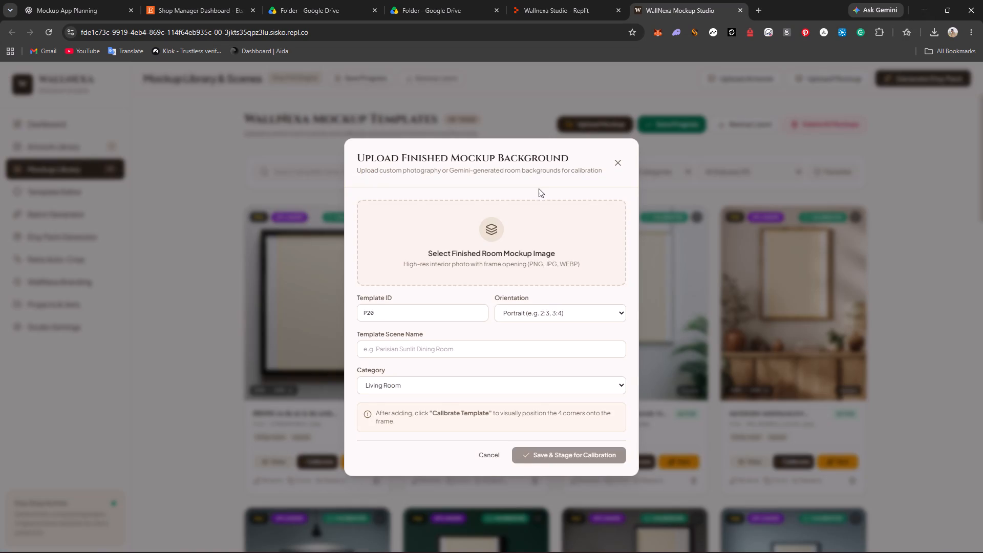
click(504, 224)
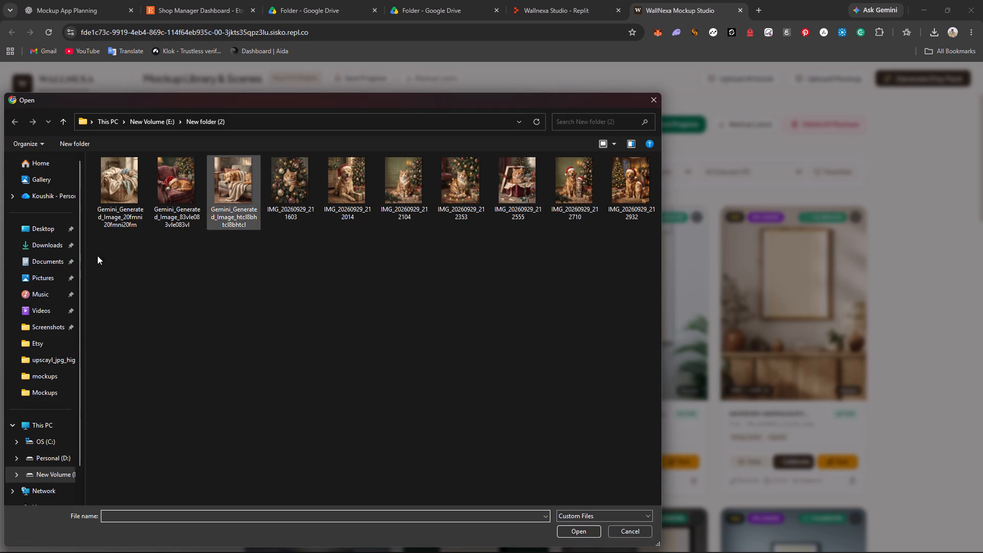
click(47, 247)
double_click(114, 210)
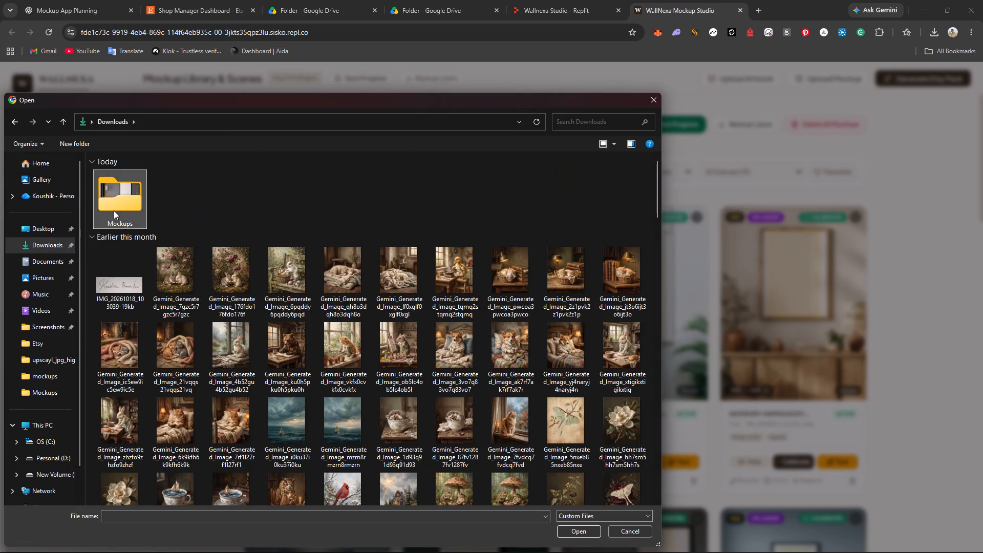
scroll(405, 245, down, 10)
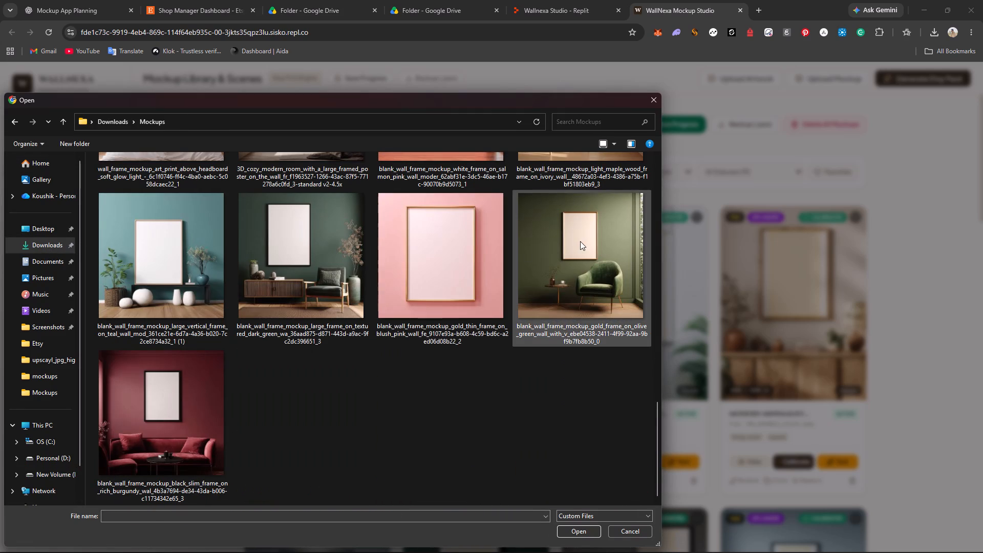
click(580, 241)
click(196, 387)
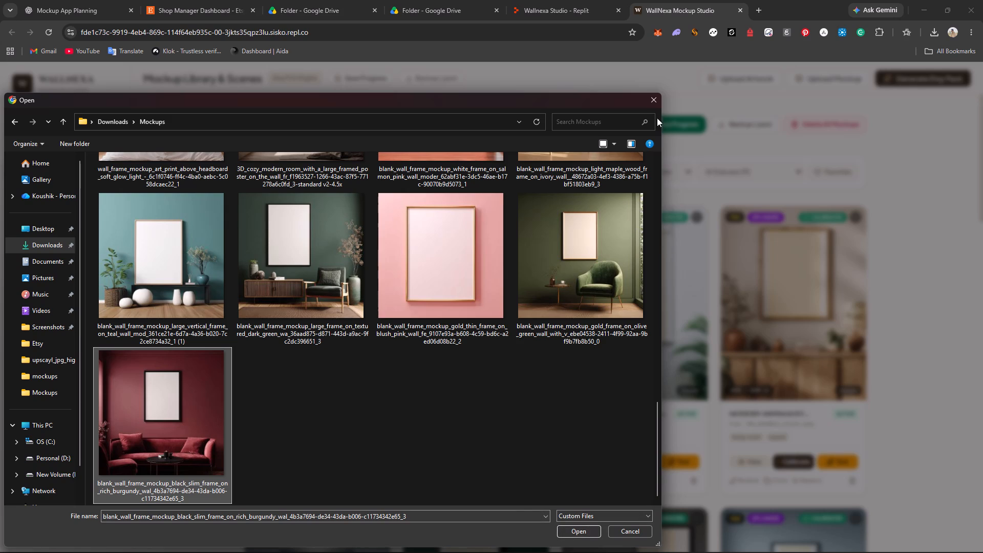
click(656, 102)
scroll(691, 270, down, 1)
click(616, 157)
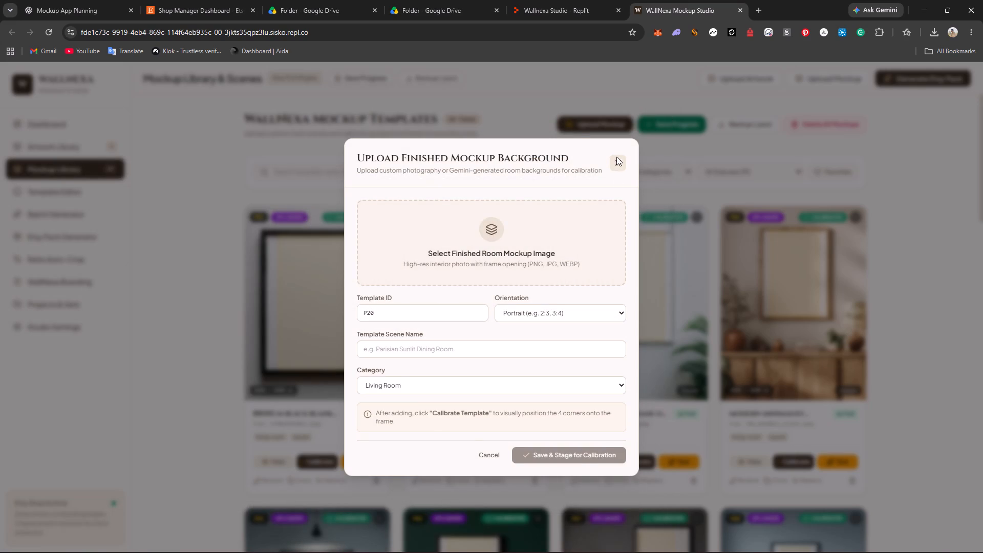
Look through the Mockup Library to examine which templates are already uploaded and calibrated.
scroll(668, 324, down, 19)
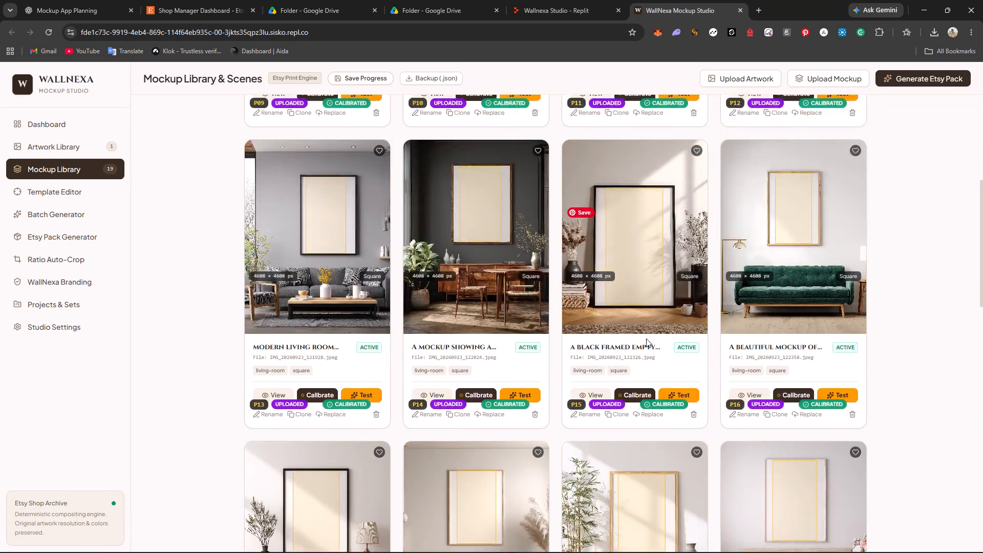
scroll(620, 356, down, 5)
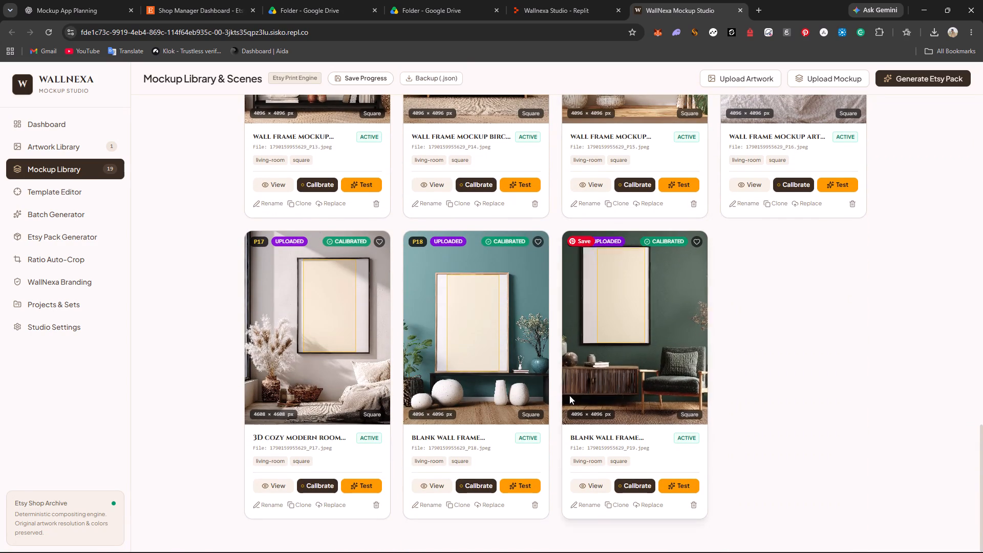
scroll(763, 343, up, 18)
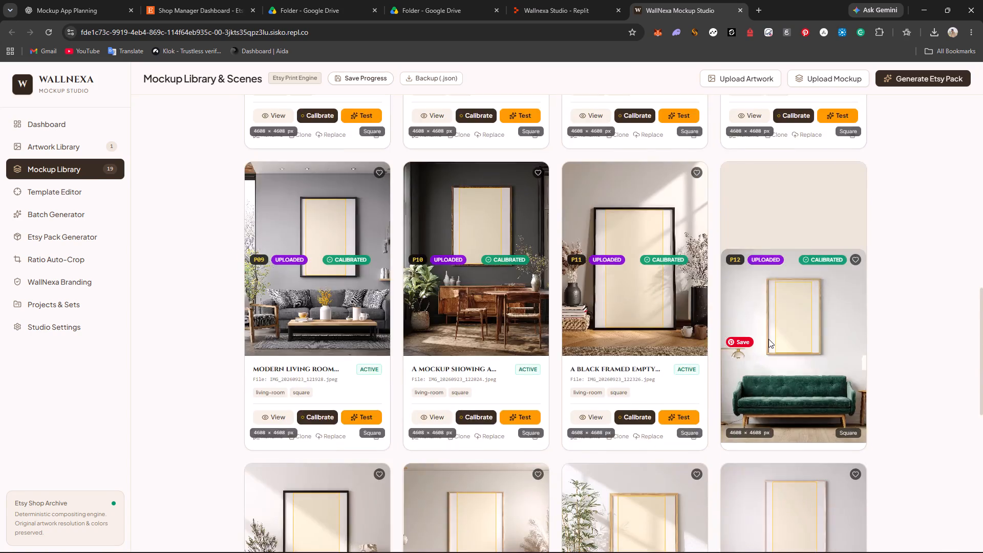
scroll(768, 339, up, 11)
Upload the gold frame on olive green wall image from the Downloads Mockups folder and stage it for calibration as P20.
click(605, 129)
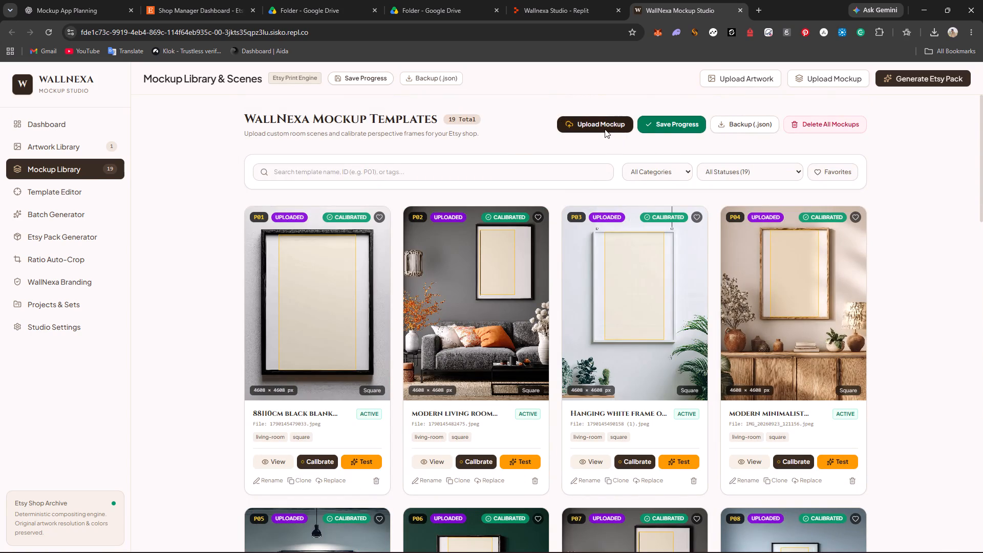
click(466, 236)
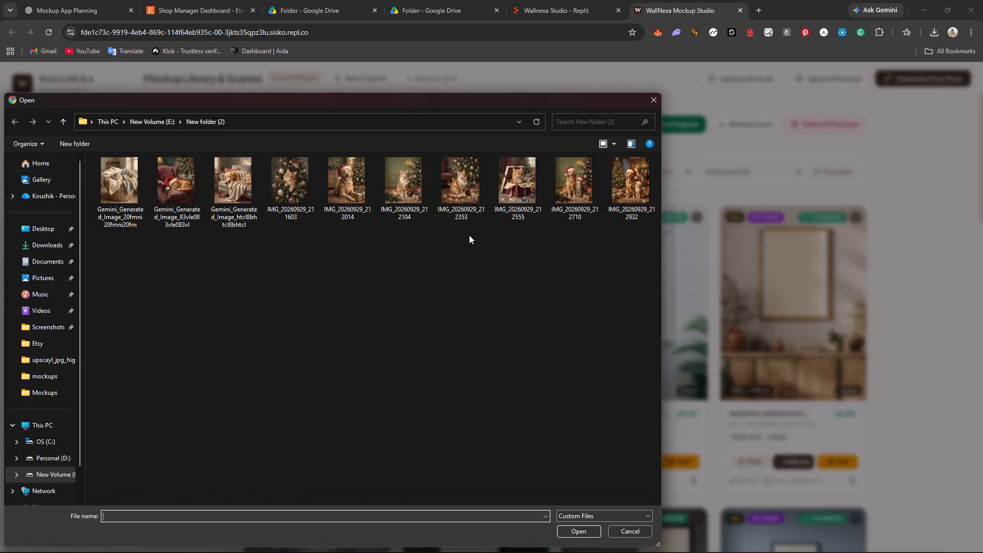
click(58, 239)
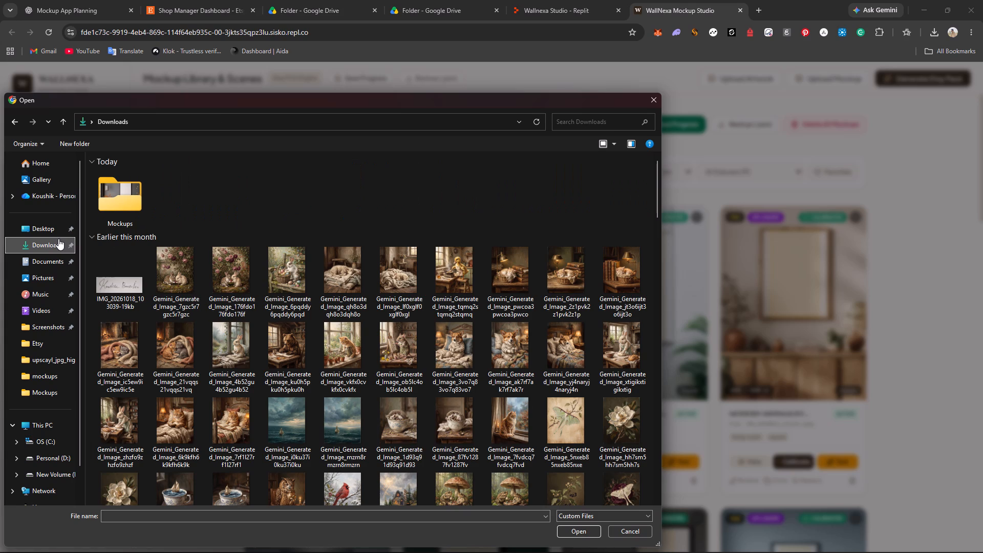
double_click(122, 198)
scroll(287, 304, down, 12)
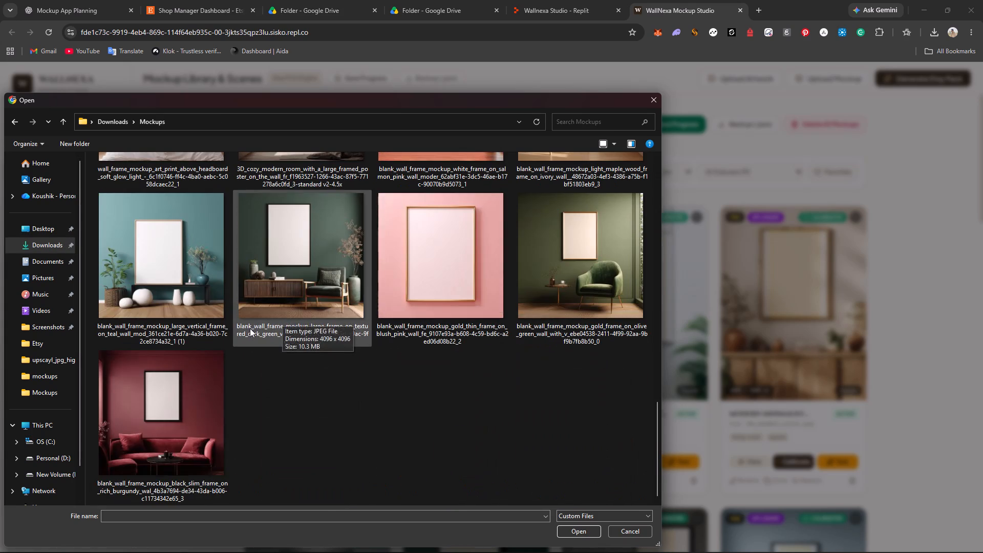
scroll(250, 328, down, 1)
click(581, 241)
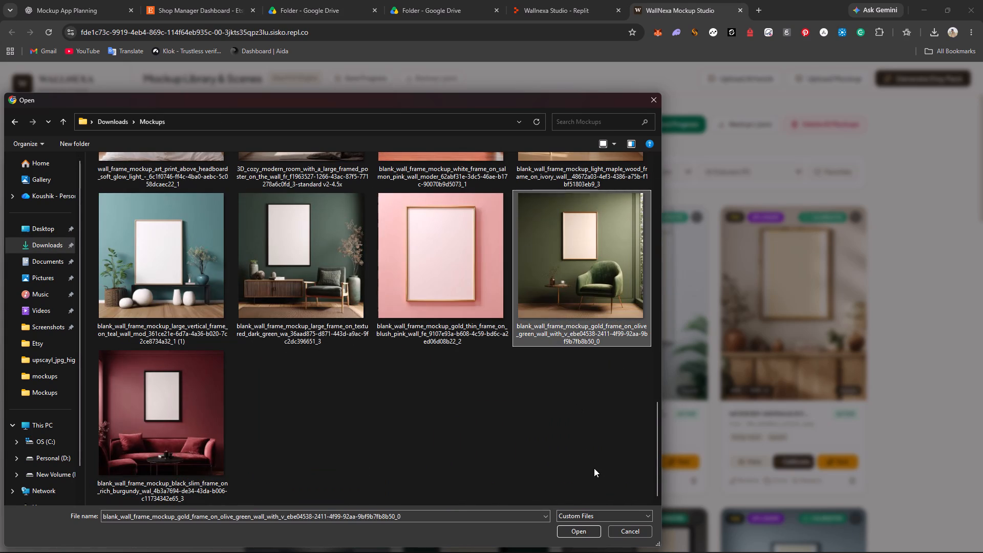
click(574, 528)
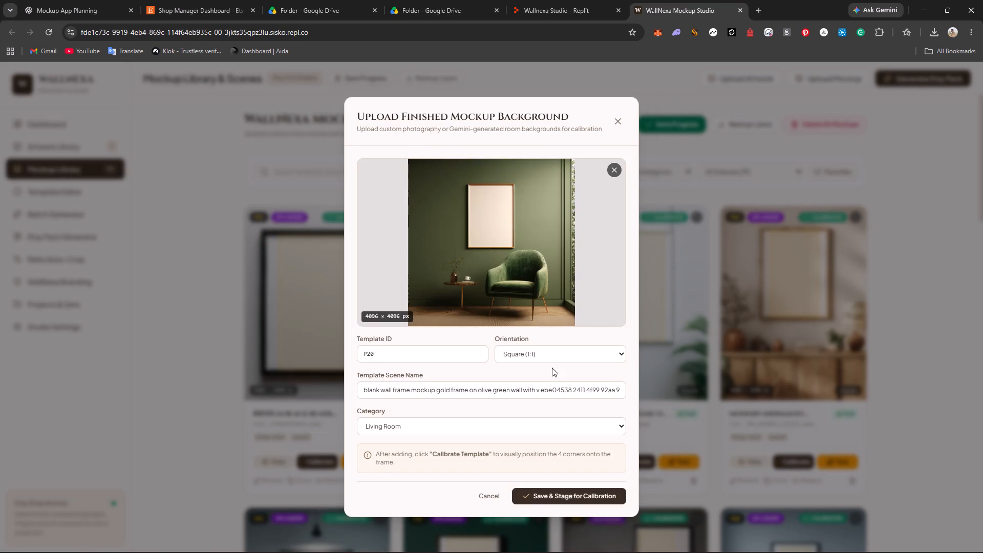
click(563, 492)
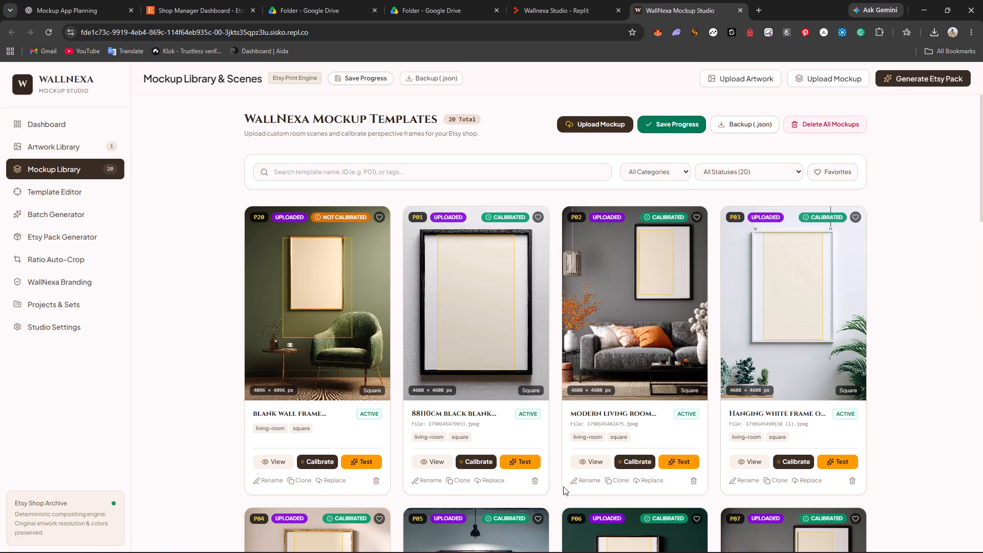
Open P20 for calibration and move its bottom-left artwork corner to the frame's inner edge at about X 36.5%, Y 52.2%.
click(323, 459)
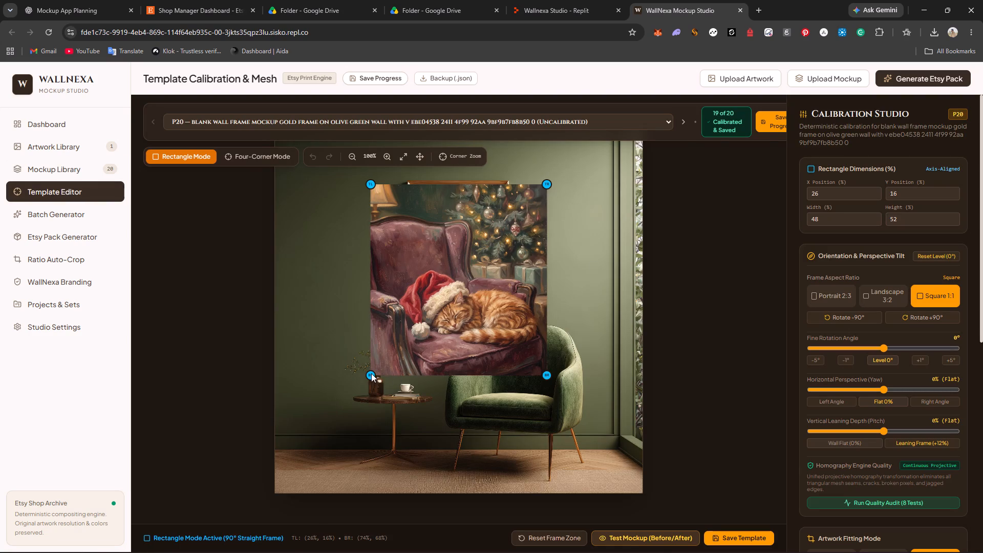
drag(371, 373, 408, 318)
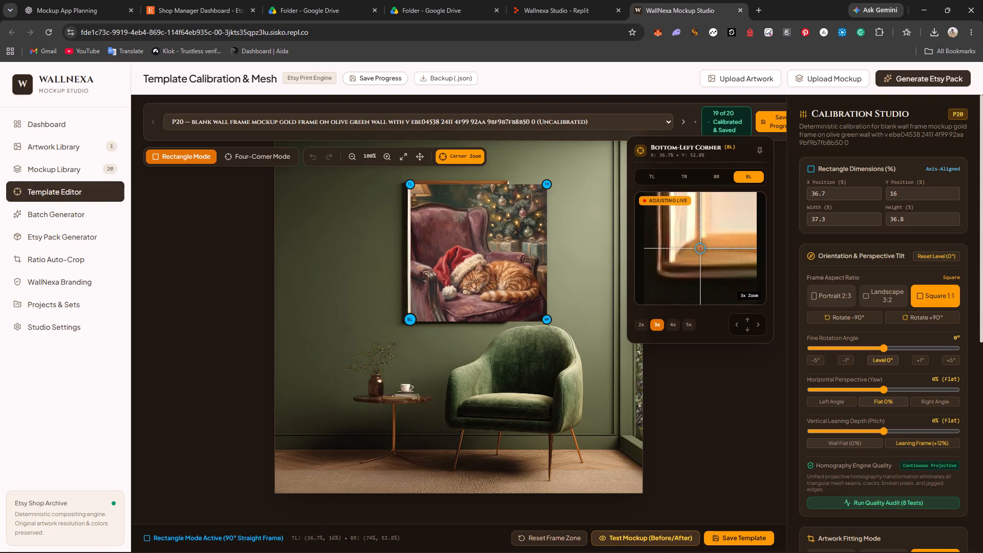
drag(408, 318, 407, 315)
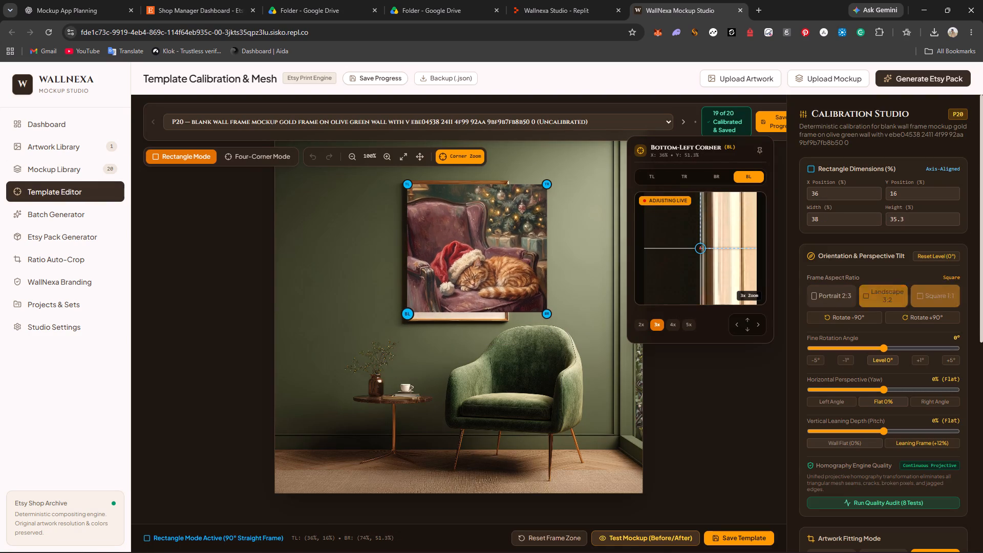
drag(407, 315, 412, 318)
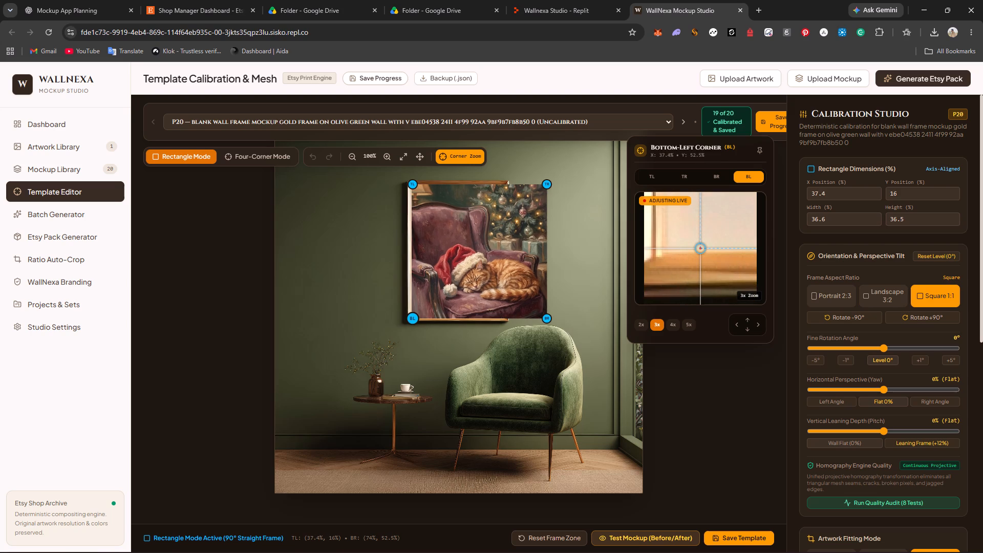
drag(412, 318, 410, 318)
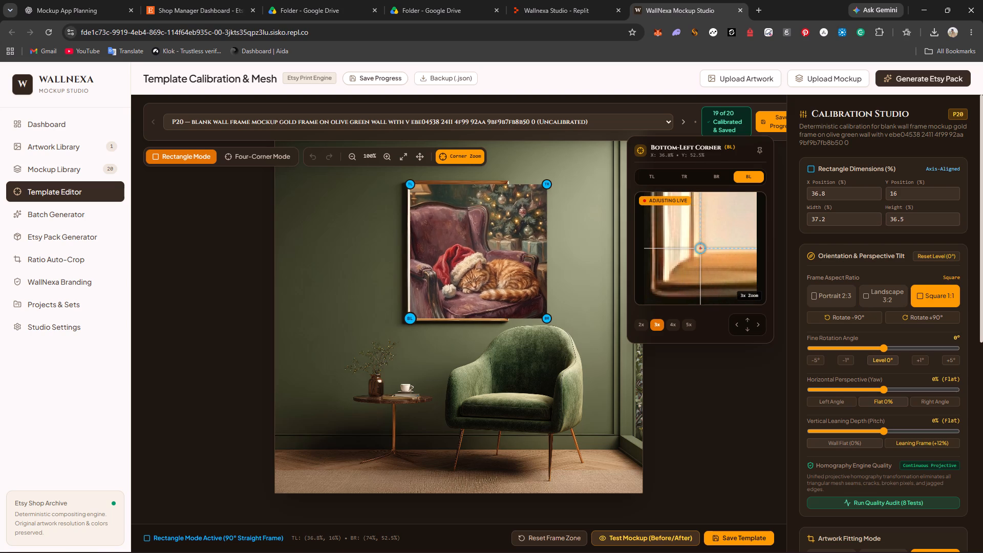
drag(410, 318, 409, 318)
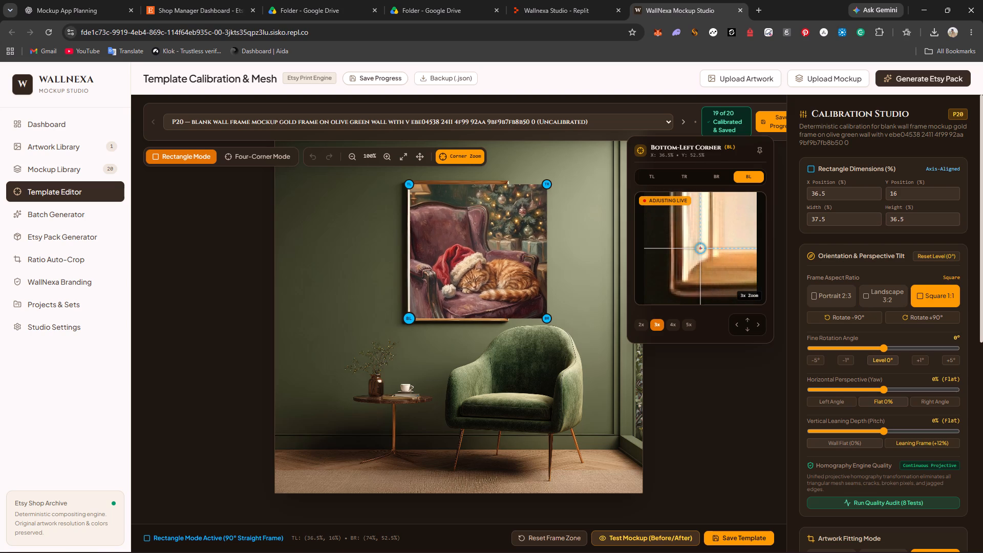
drag(409, 318, 409, 317)
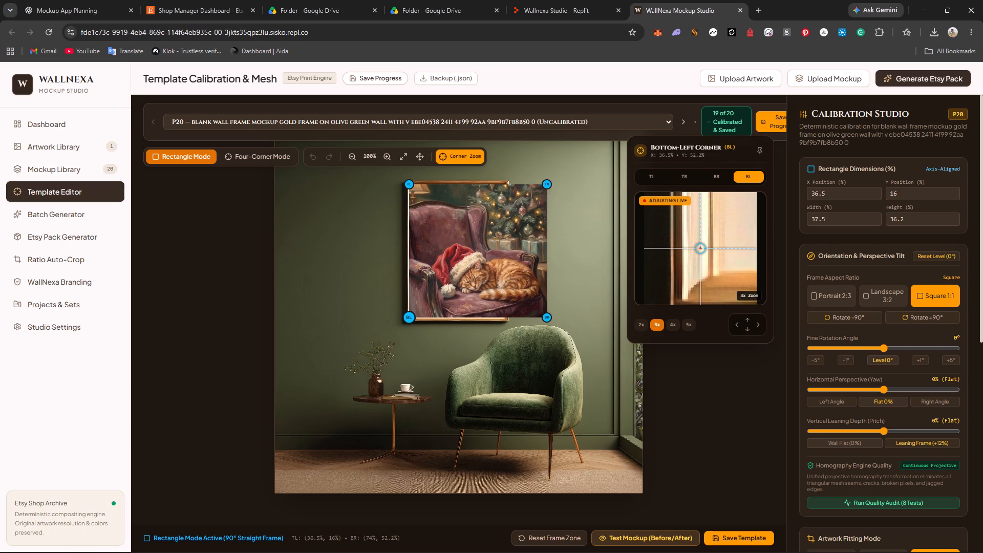